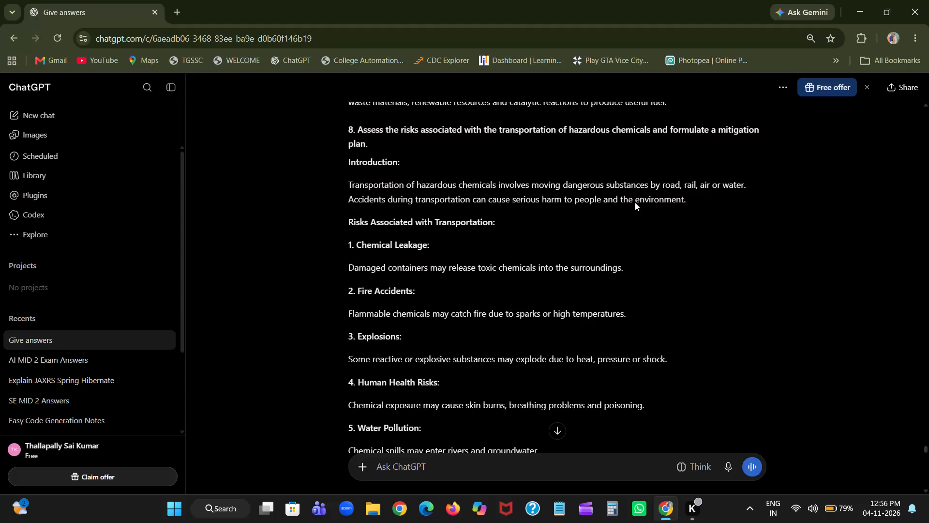
# Switch to the desktop and open the PBL REPORT Word document.
pyautogui.press('super+d')
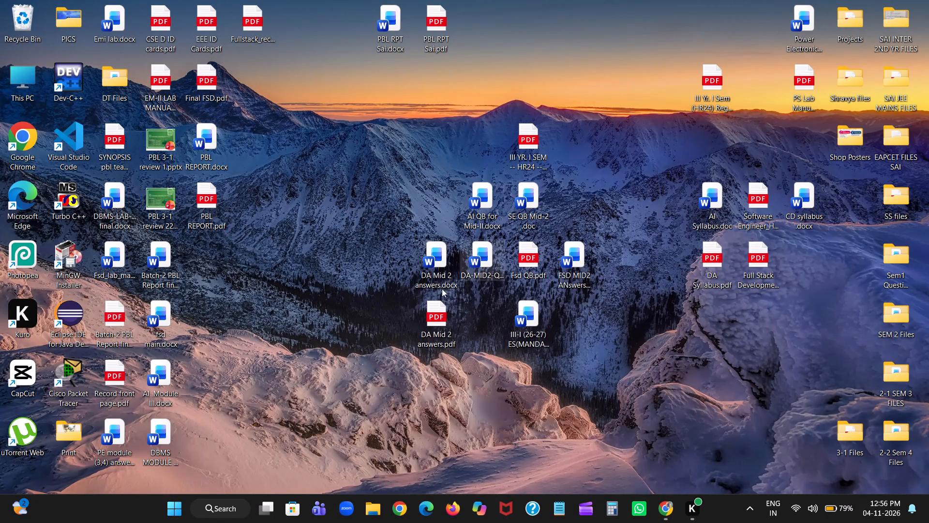
pyautogui.doubleClick(217, 140)
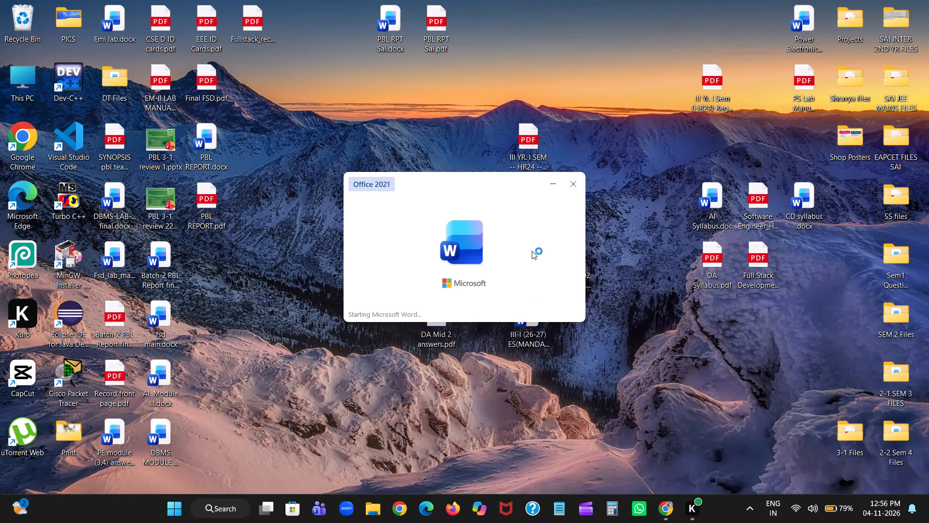
# Add the line "Associate Professor" beneath the guide's name on the cover page and save the report.
pyautogui.scroll(-1, 522, 282)
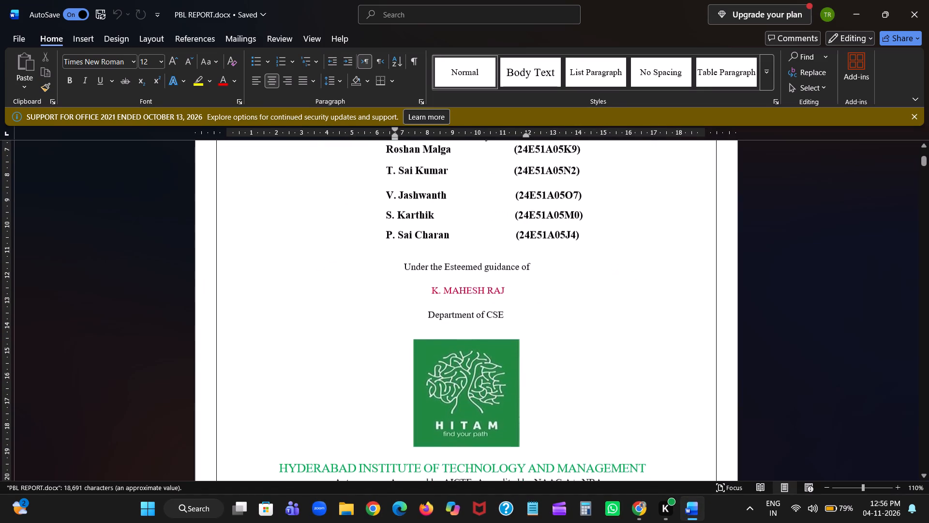
pyautogui.click(507, 291)
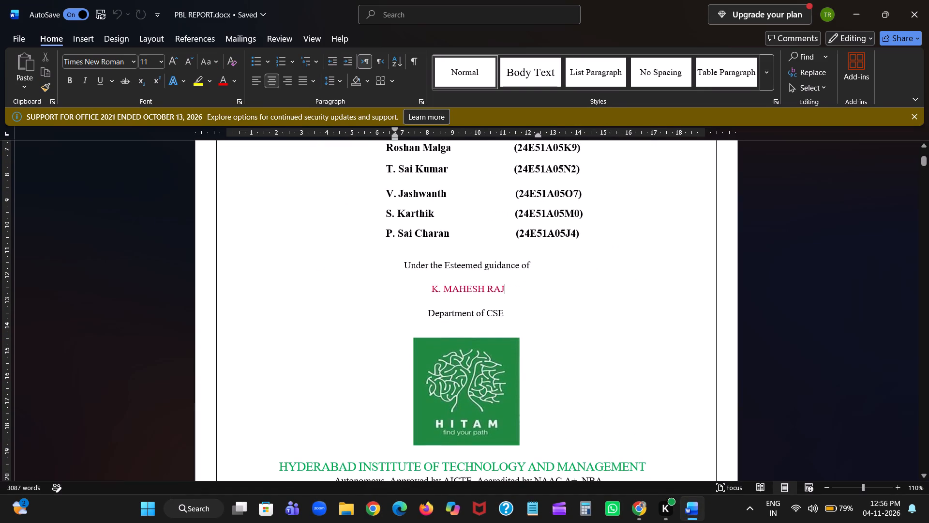
pyautogui.press('Return')
pyautogui.write('Associate')
pyautogui.press('space')
pyautogui.press('p')
pyautogui.press('BackSpace')
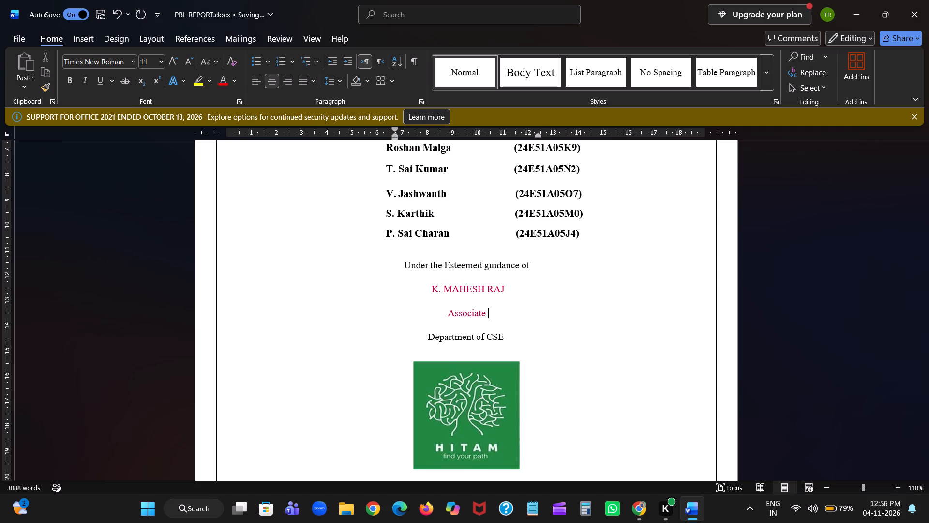
pyautogui.write('Proff')
pyautogui.press('BackSpace')
pyautogui.write('essor')
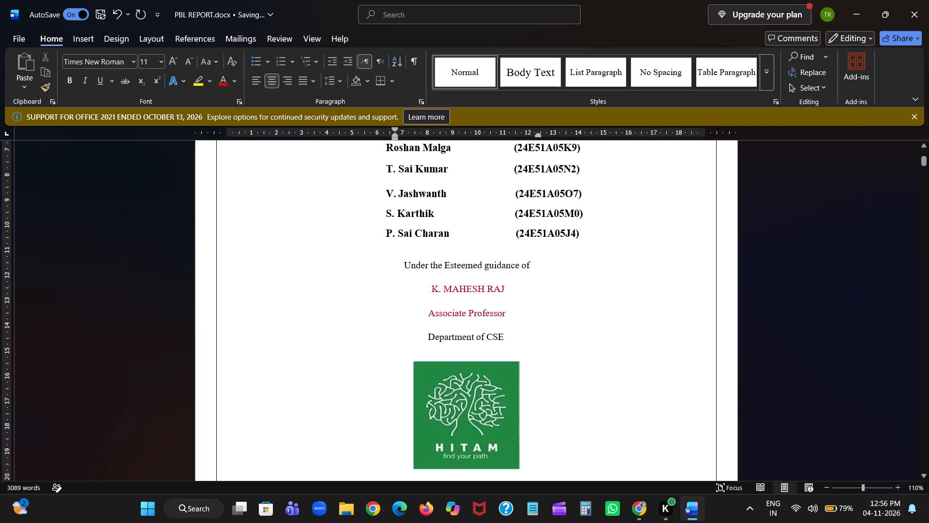
pyautogui.scroll(-1, 520, 325)
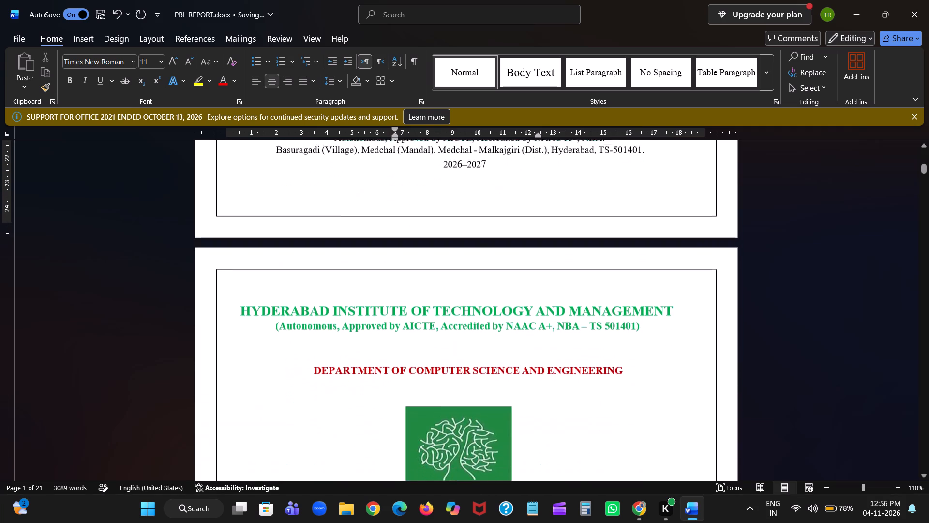
pyautogui.scroll(-1, 520, 325)
pyautogui.hotkey('ctrl', 's')
# Clear the left indent from the "A" line at the top of the cover page.
pyautogui.scroll(1, 520, 325)
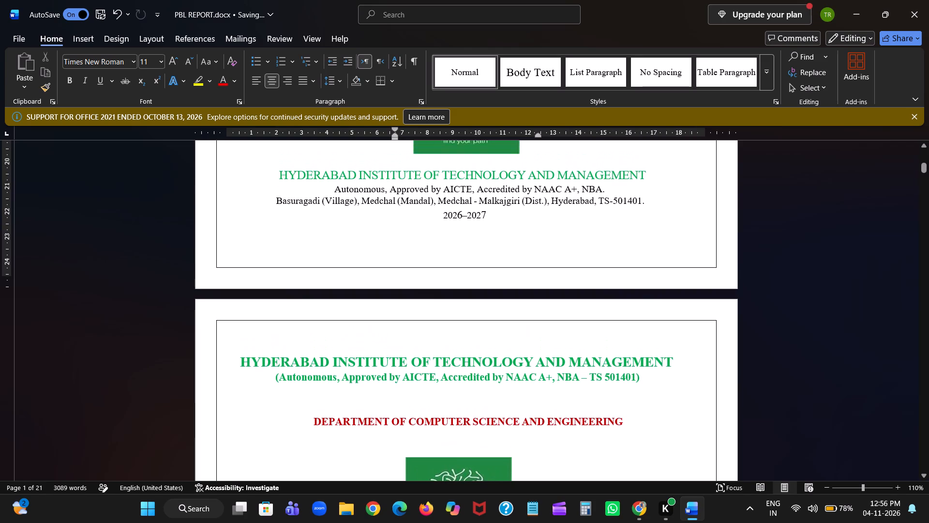
pyautogui.scroll(1, 520, 325)
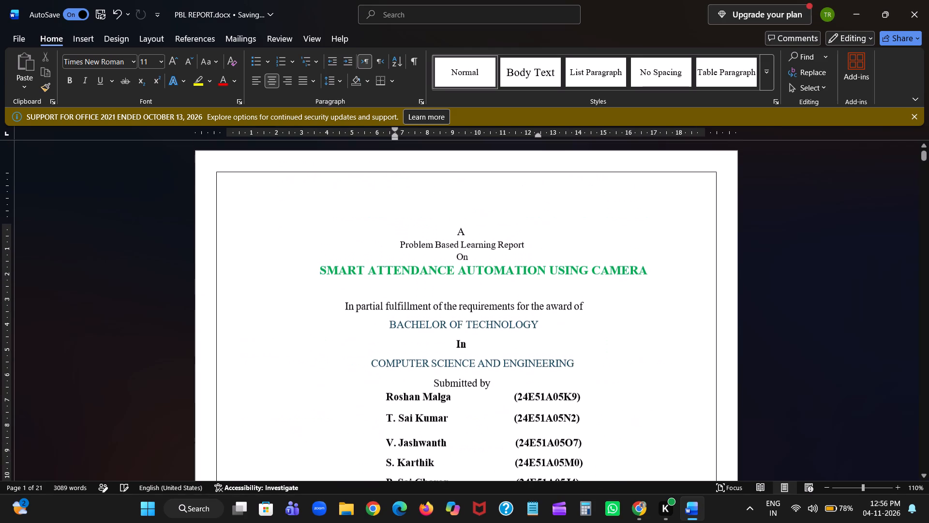
pyautogui.click(468, 217)
pyautogui.press('Left')
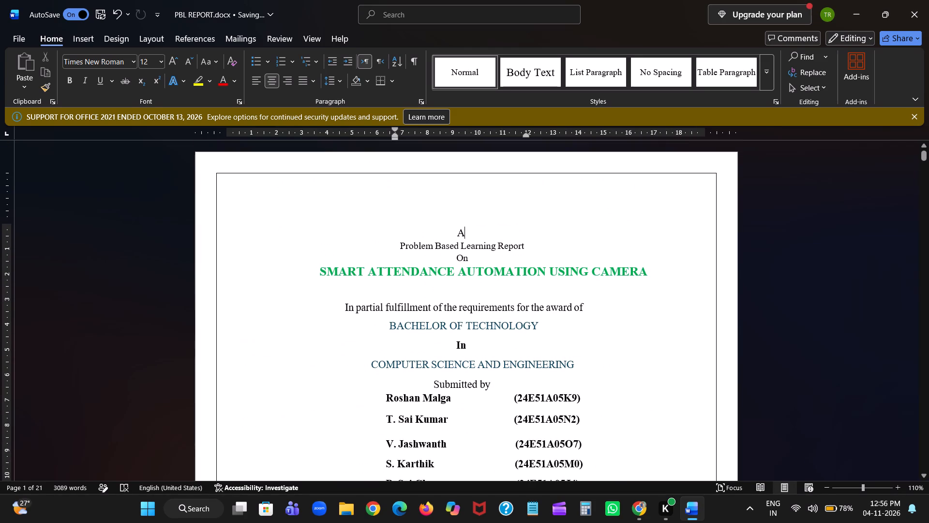
pyautogui.press('BackSpace')
pyautogui.press('BackSpace')
pyautogui.press('BackSpace')
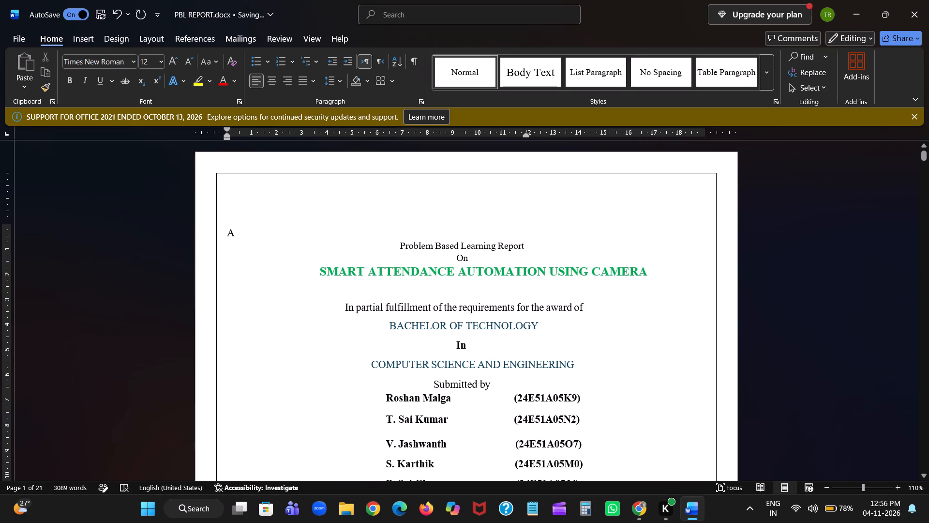
pyautogui.press('BackSpace')
pyautogui.press('BackSpace')
# Center the "A" line, extend its right indent to about 18.7 cm on the ruler, and save the report.
pyautogui.moveTo(247, 231); pyautogui.dragTo(223, 232)
pyautogui.moveTo(223, 232); pyautogui.dragTo(223, 232)
pyautogui.click(274, 80)
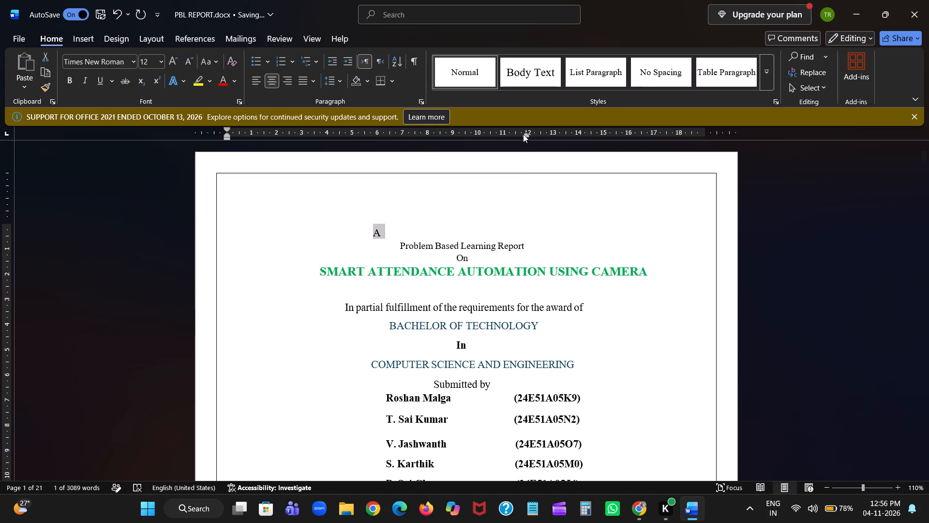
pyautogui.moveTo(523, 134); pyautogui.dragTo(720, 149)
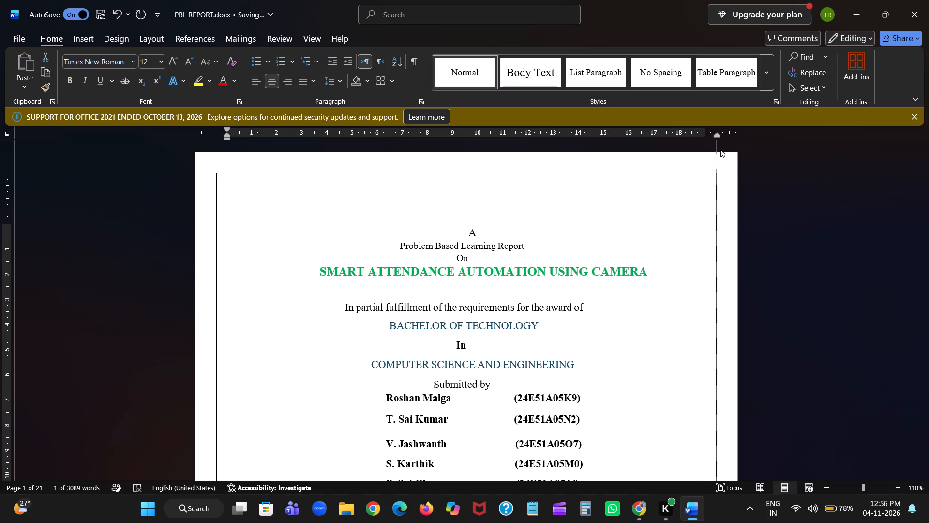
pyautogui.moveTo(720, 149); pyautogui.dragTo(699, 150)
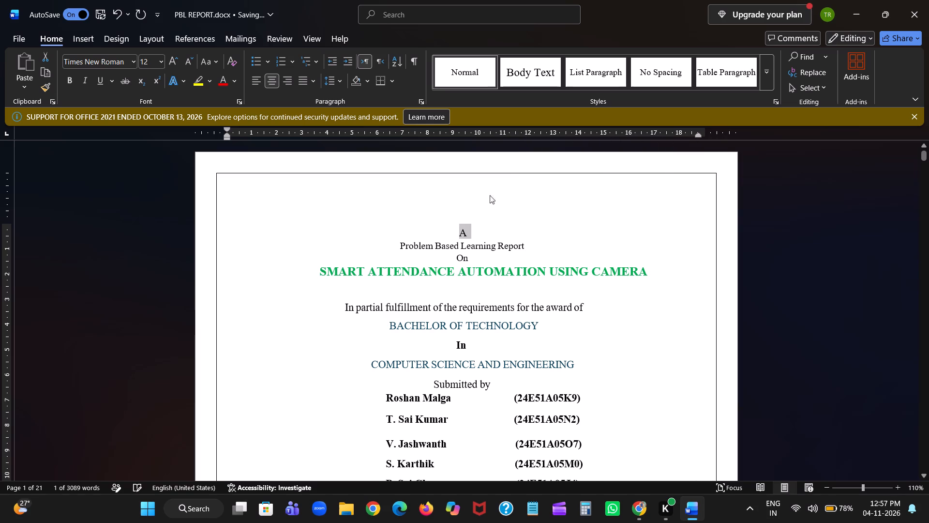
pyautogui.click(482, 240)
pyautogui.scroll(-1, 482, 240)
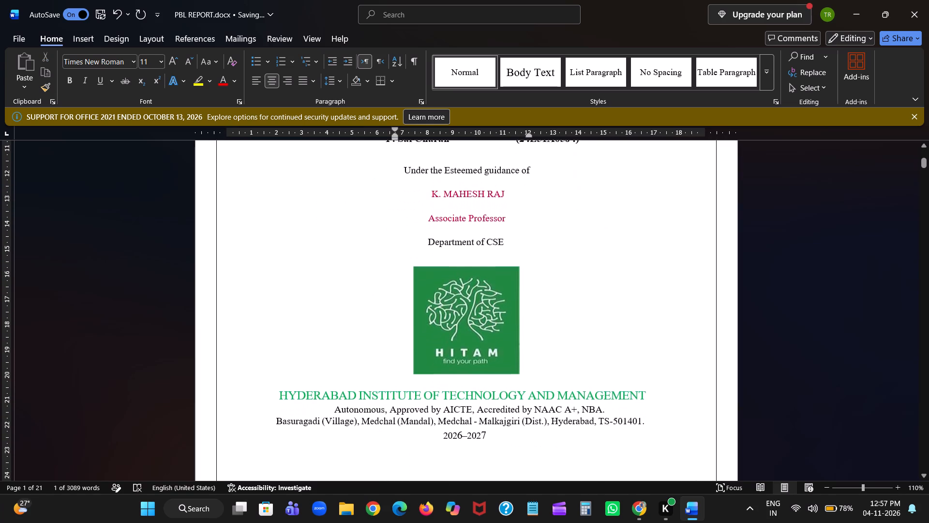
pyautogui.hotkey('ctrl', 's')
# Review the layout of the cover page and the certificate page, including the certificate's signature table.
pyautogui.scroll(-1, 482, 240)
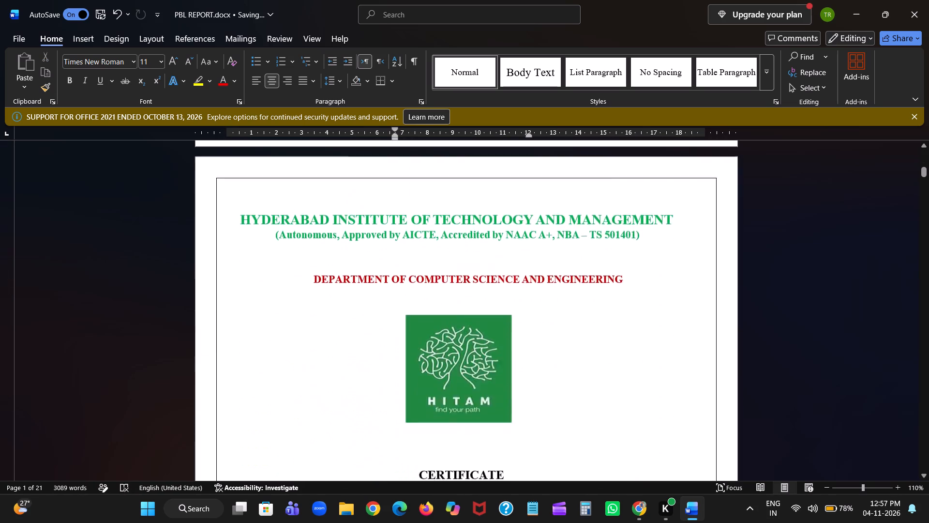
pyautogui.scroll(-1, 482, 240)
pyautogui.scroll(1, 482, 240)
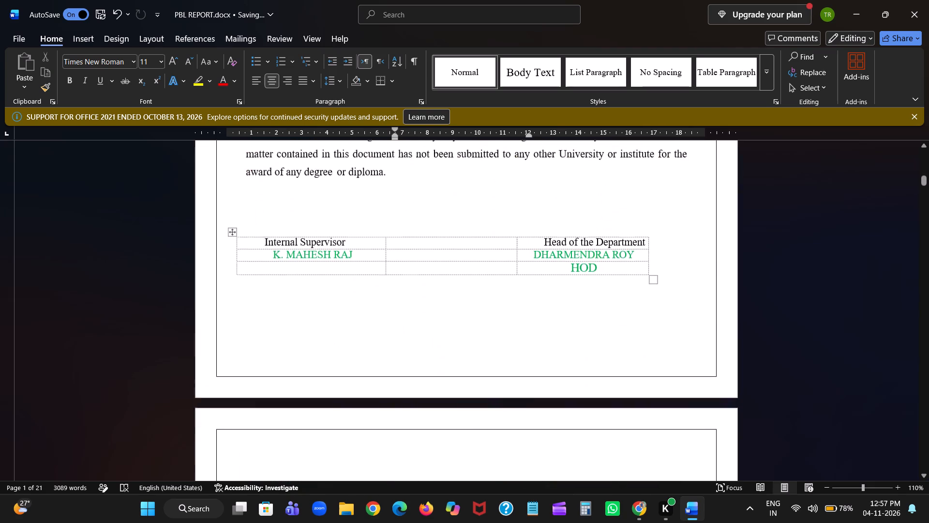
pyautogui.scroll(2, 482, 240)
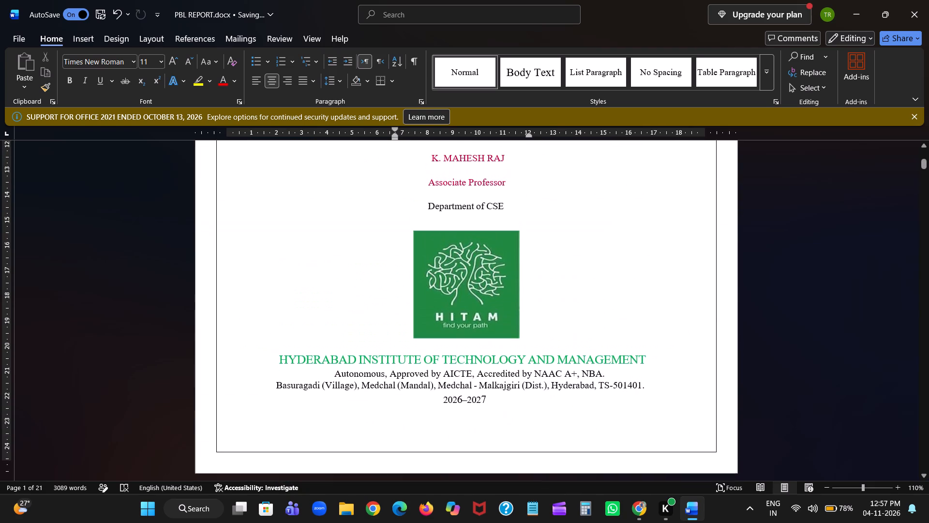
pyautogui.scroll(2, 482, 240)
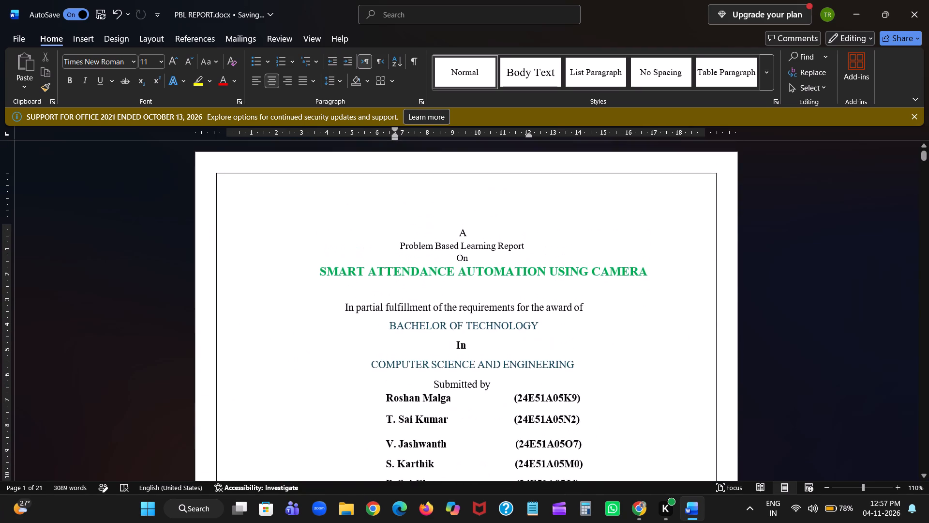
pyautogui.scroll(-1, 482, 240)
pyautogui.scroll(2, 482, 240)
pyautogui.scroll(-1, 462, 276)
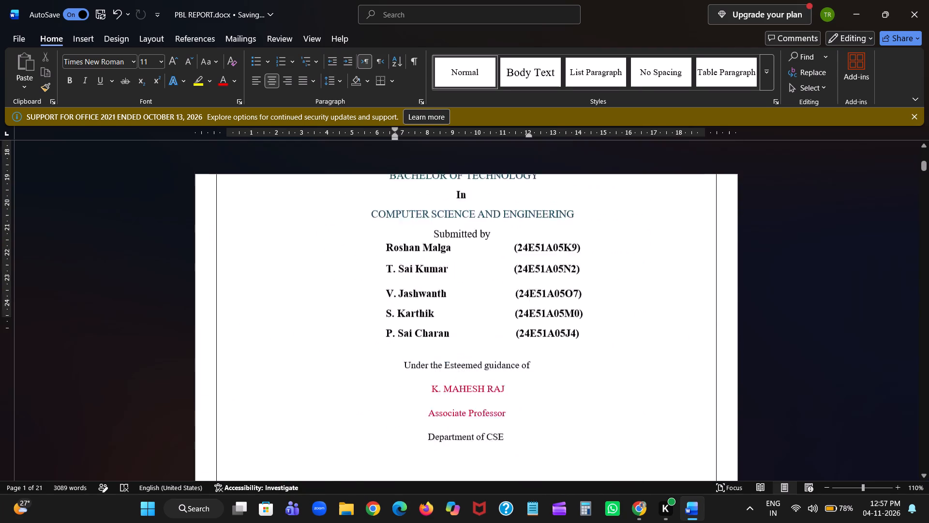
pyautogui.scroll(-1, 462, 276)
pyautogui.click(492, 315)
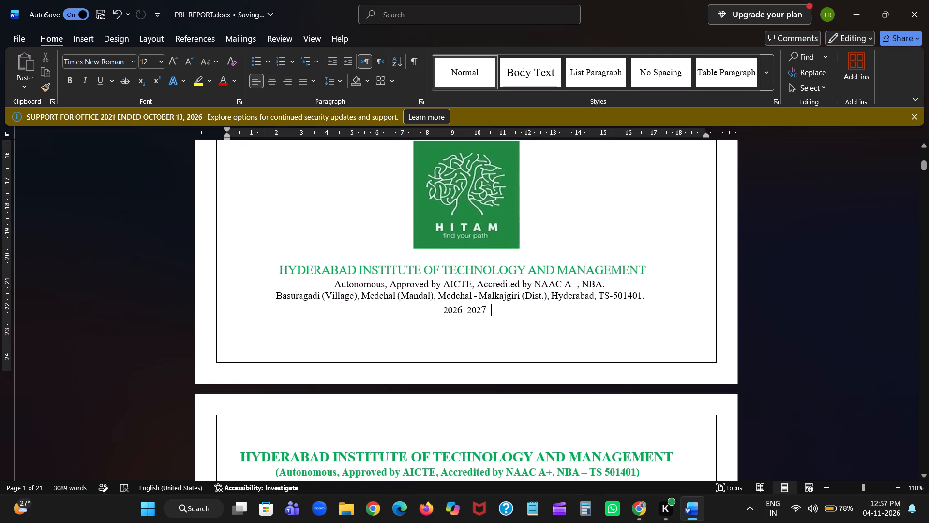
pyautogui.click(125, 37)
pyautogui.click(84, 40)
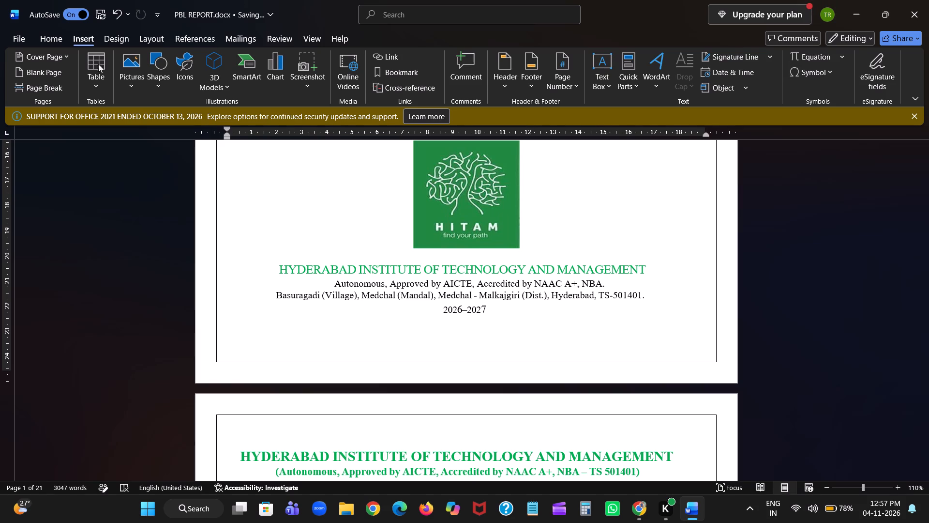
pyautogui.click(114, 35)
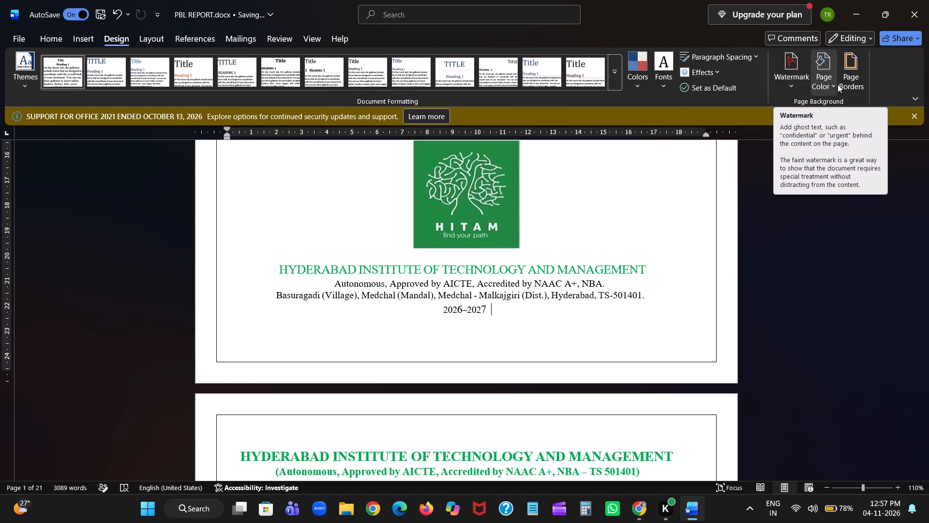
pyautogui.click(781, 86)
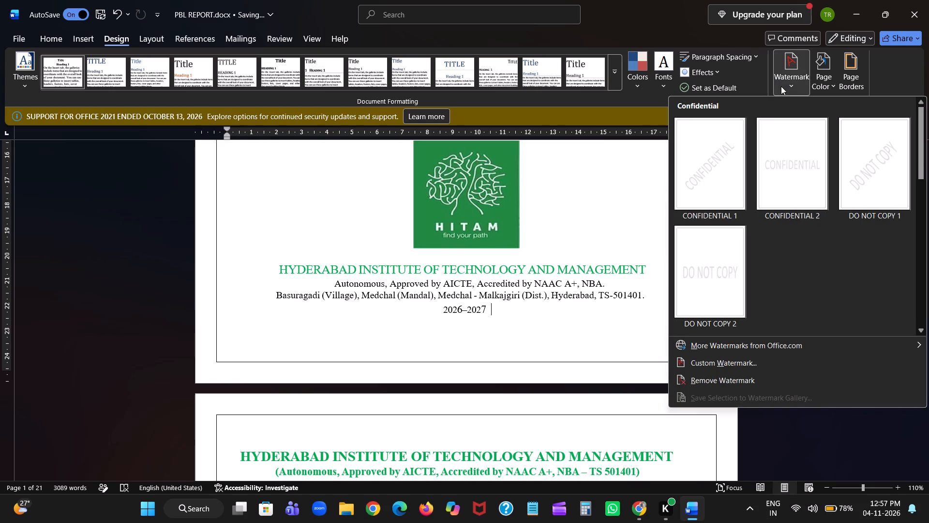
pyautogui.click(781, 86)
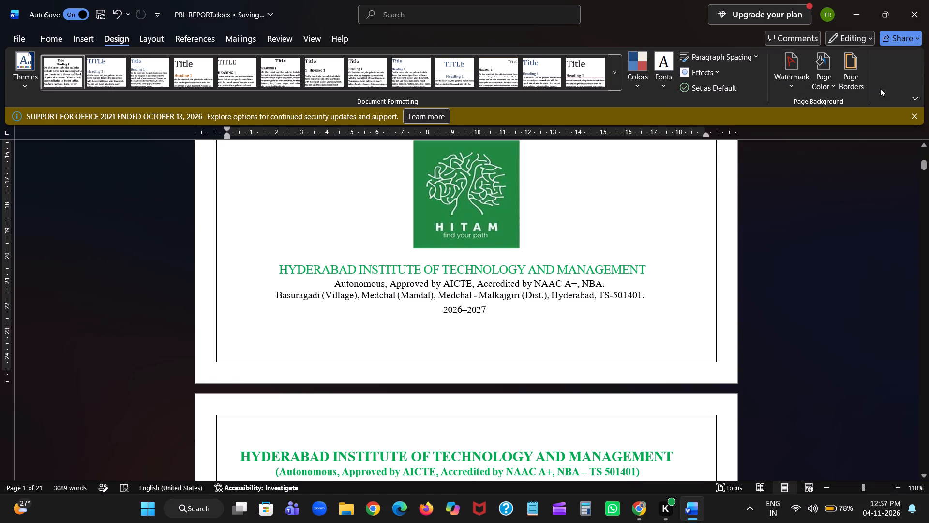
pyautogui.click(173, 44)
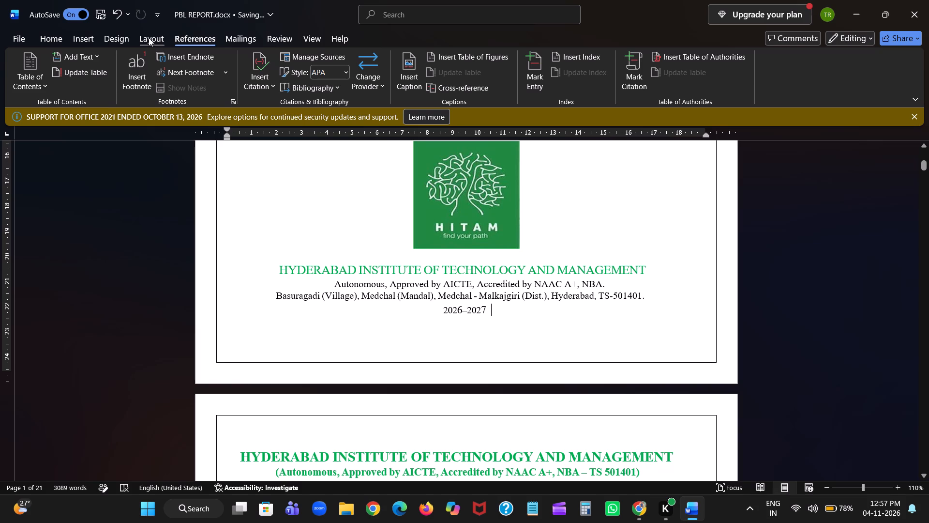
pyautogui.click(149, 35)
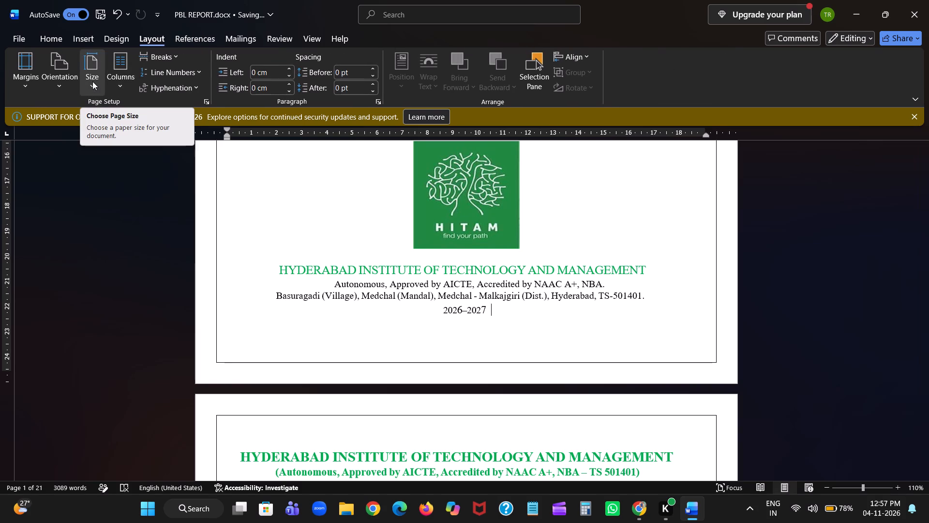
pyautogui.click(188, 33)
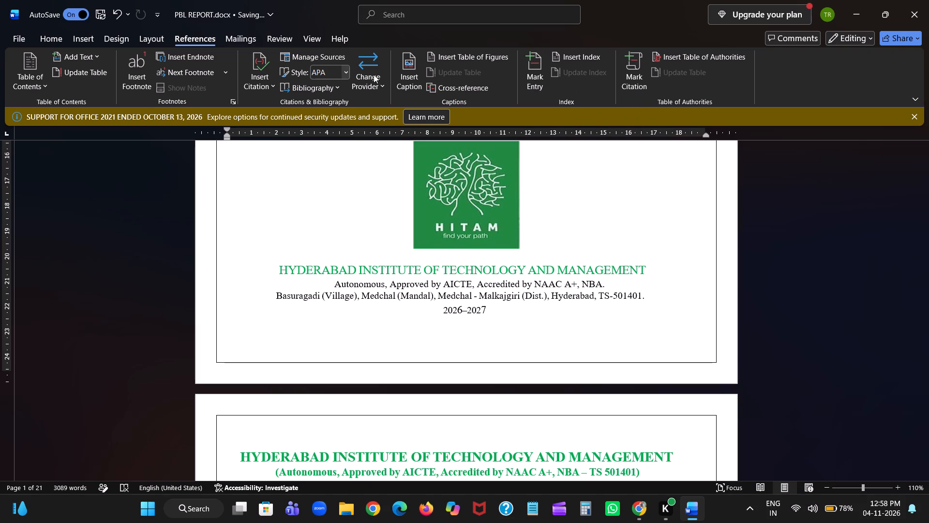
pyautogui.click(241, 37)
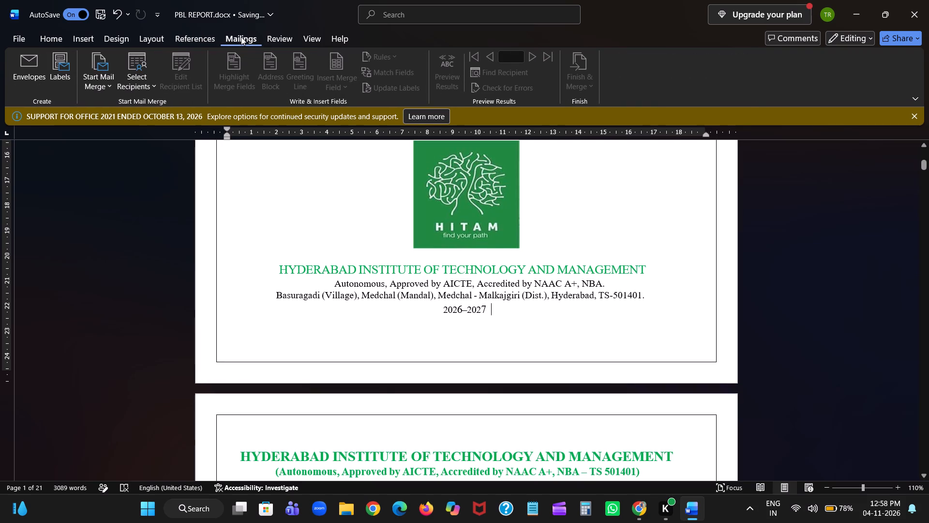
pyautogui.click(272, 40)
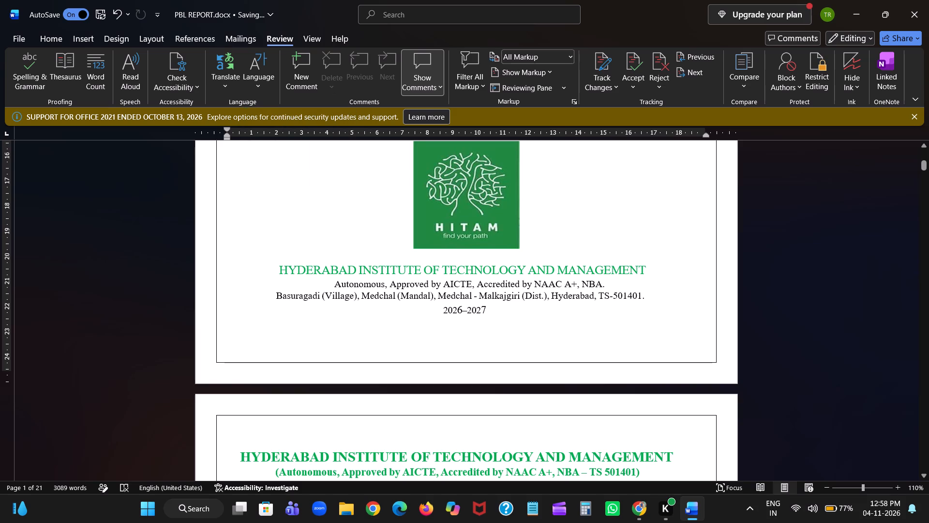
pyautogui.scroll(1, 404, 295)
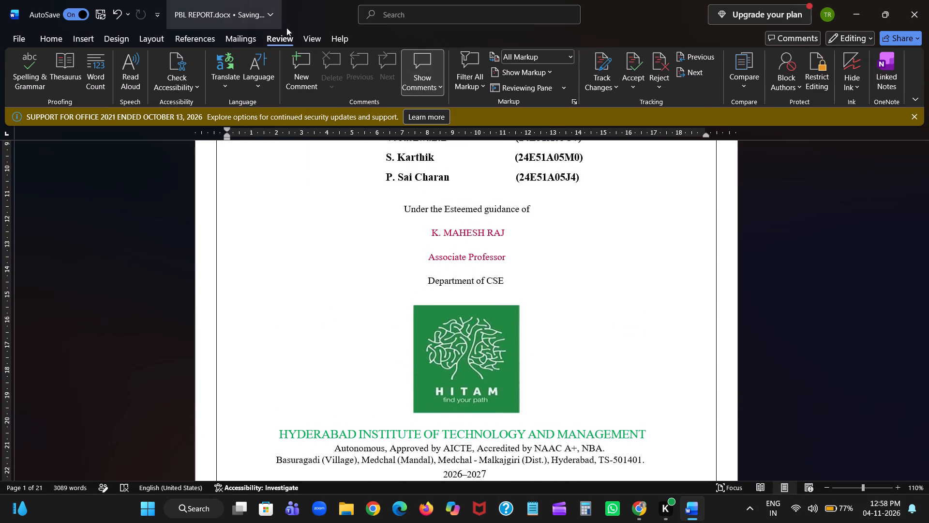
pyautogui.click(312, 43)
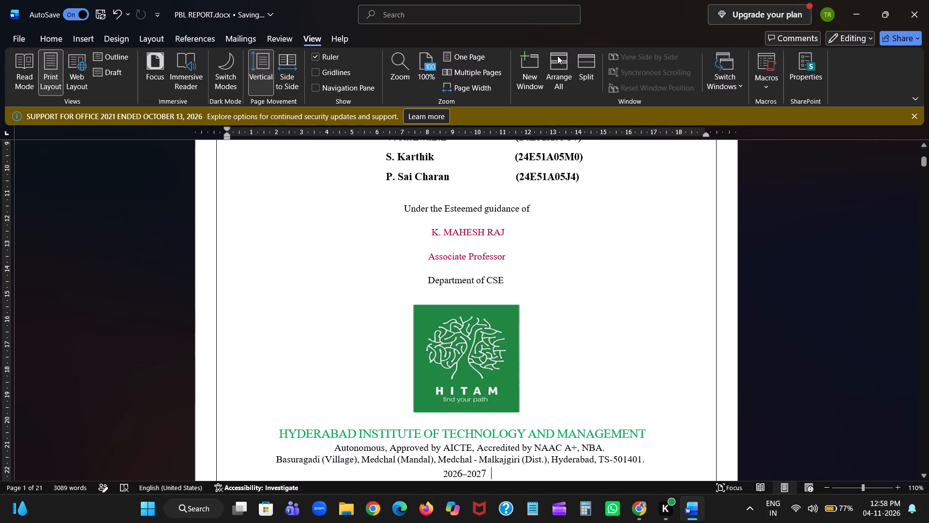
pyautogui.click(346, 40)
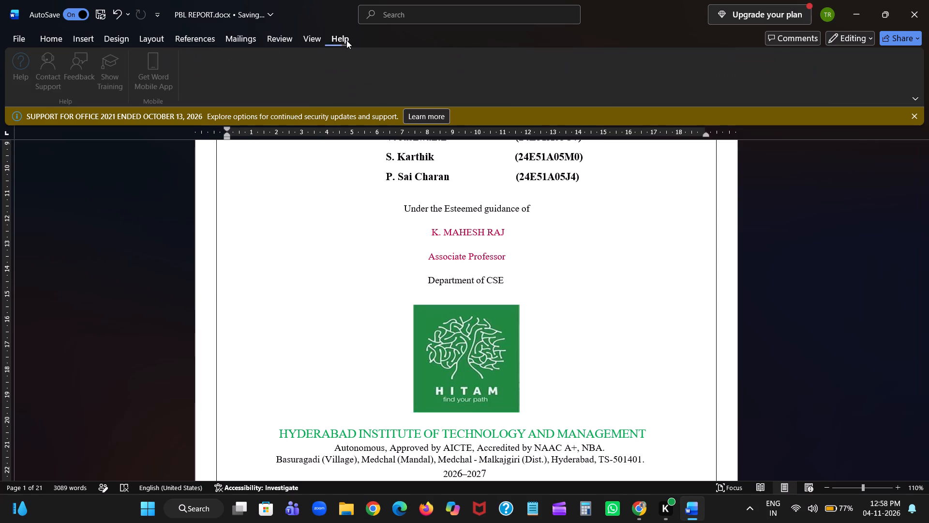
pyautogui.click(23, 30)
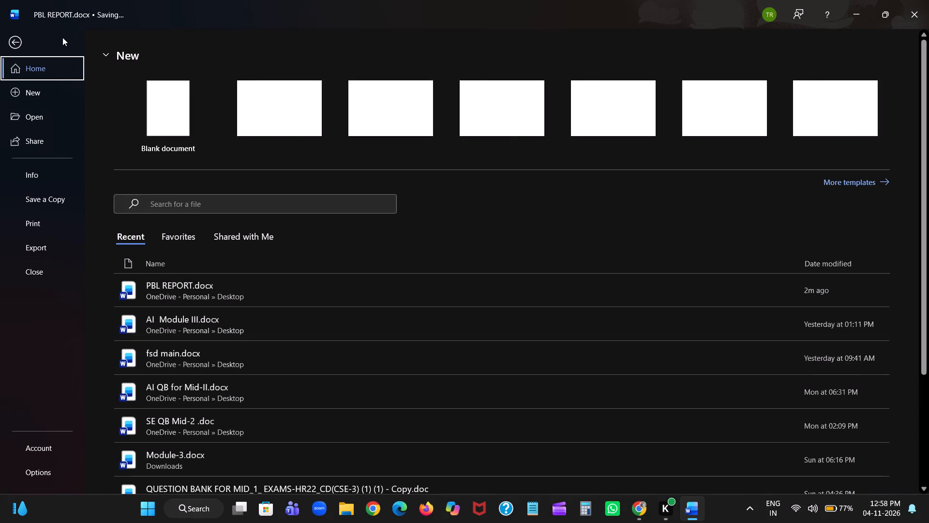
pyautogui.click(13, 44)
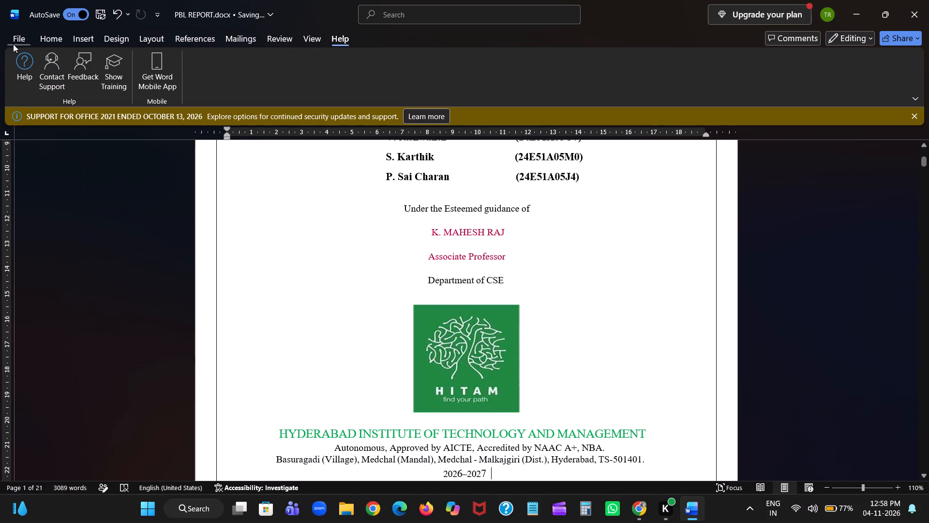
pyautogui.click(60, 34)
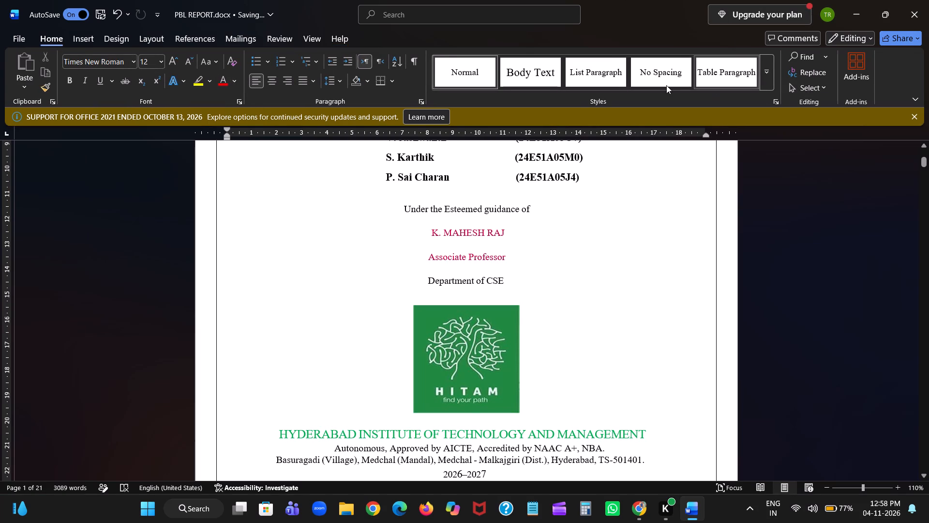
# Insert page numbers at the bottom of the page using the centered Plain Number 2 style.
pyautogui.click(86, 37)
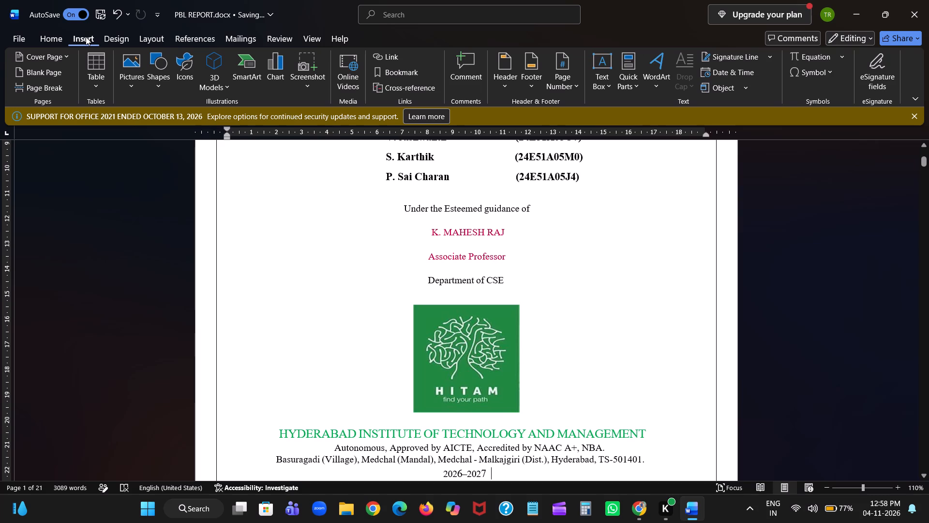
pyautogui.click(568, 75)
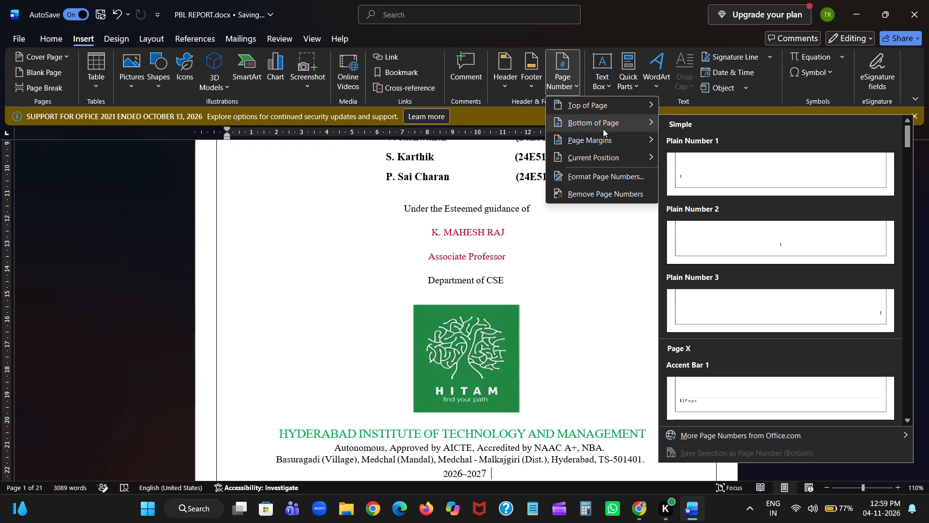
pyautogui.click(747, 242)
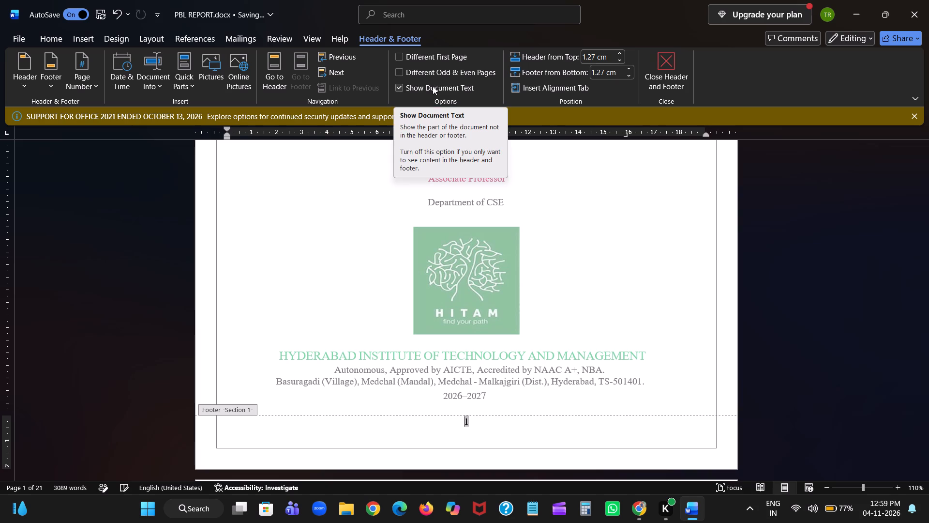
# Format the cover page's page number as lowercase Roman numerals (i, ii, iii, ...) starting at i.
pyautogui.click(84, 87)
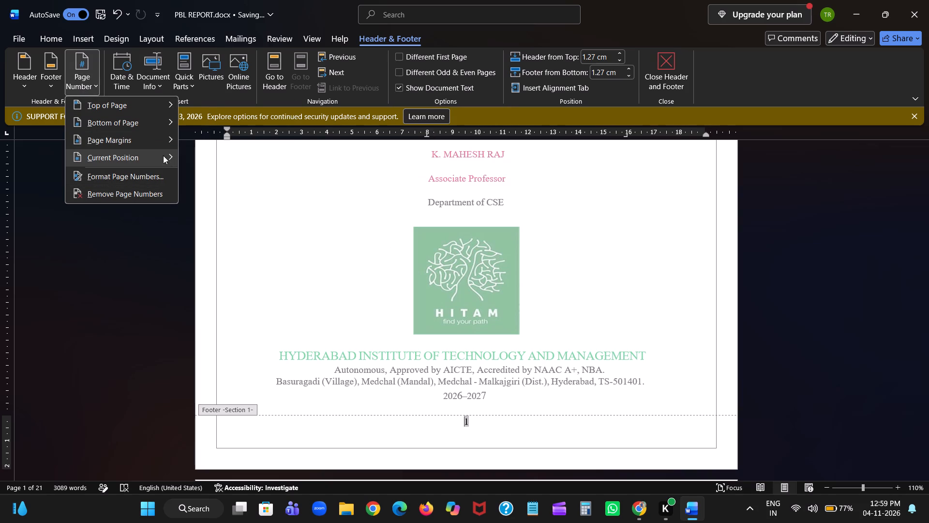
pyautogui.click(154, 174)
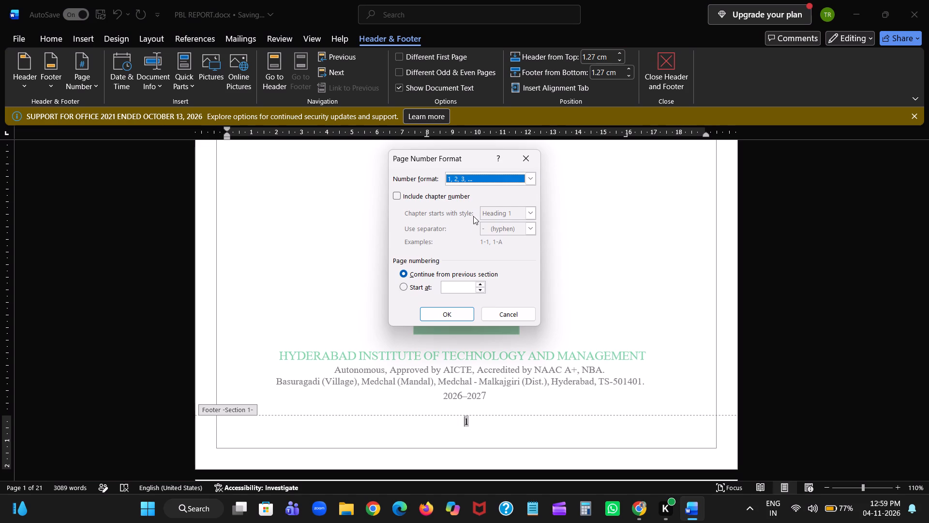
pyautogui.click(509, 183)
pyautogui.scroll(-1, 486, 199)
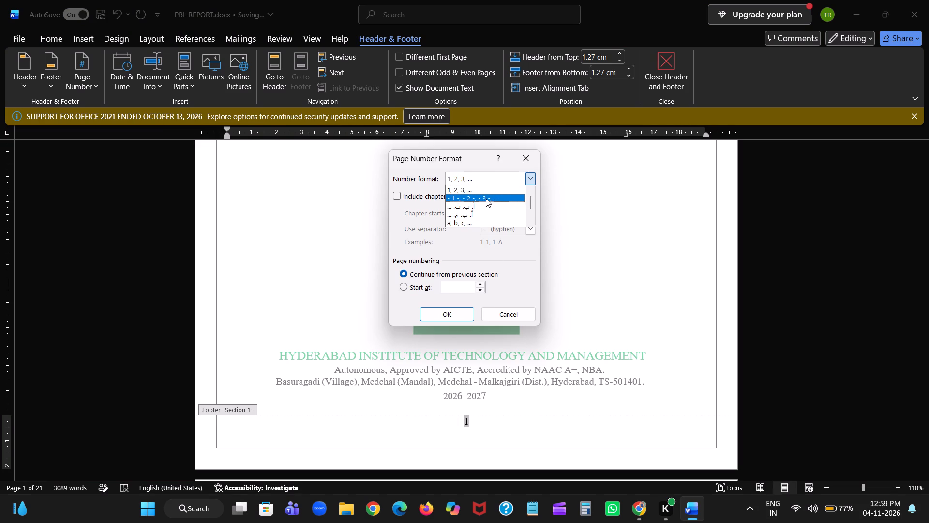
pyautogui.scroll(-3, 486, 199)
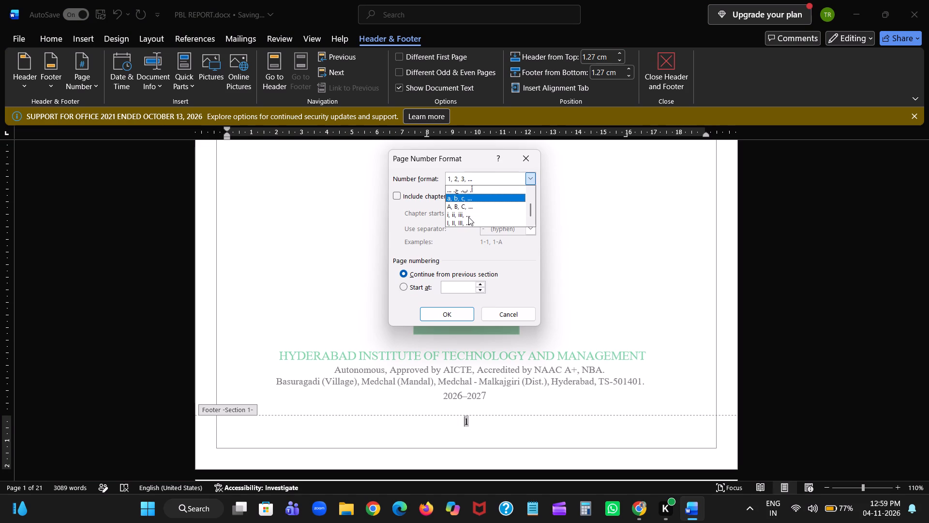
pyautogui.click(468, 217)
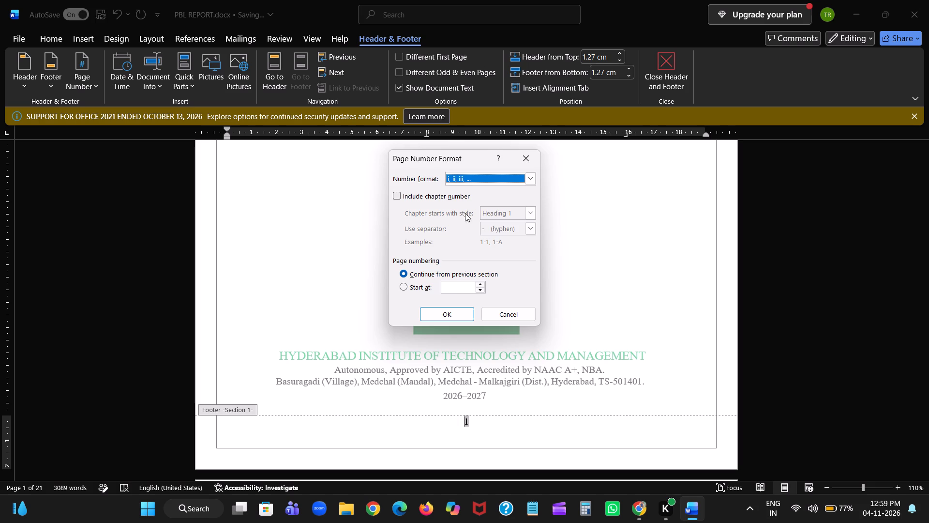
pyautogui.scroll(-1, 450, 243)
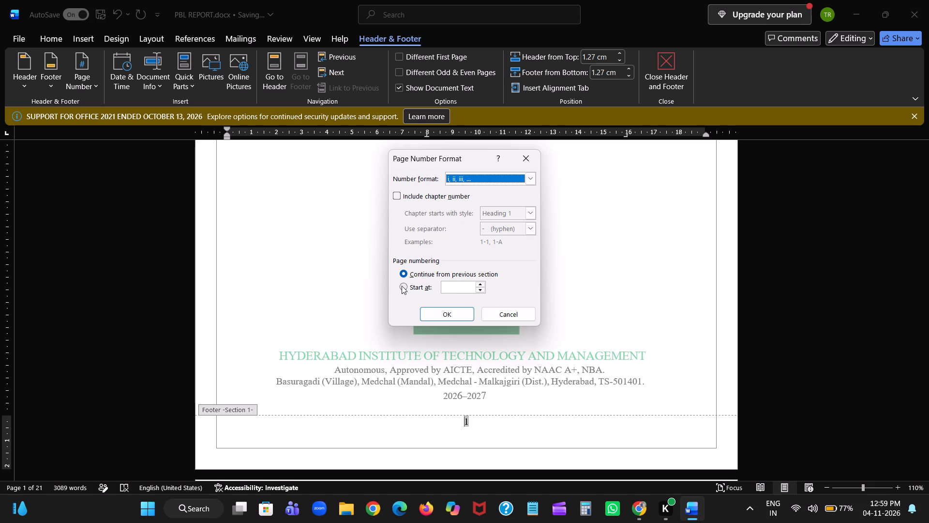
pyautogui.click(402, 286)
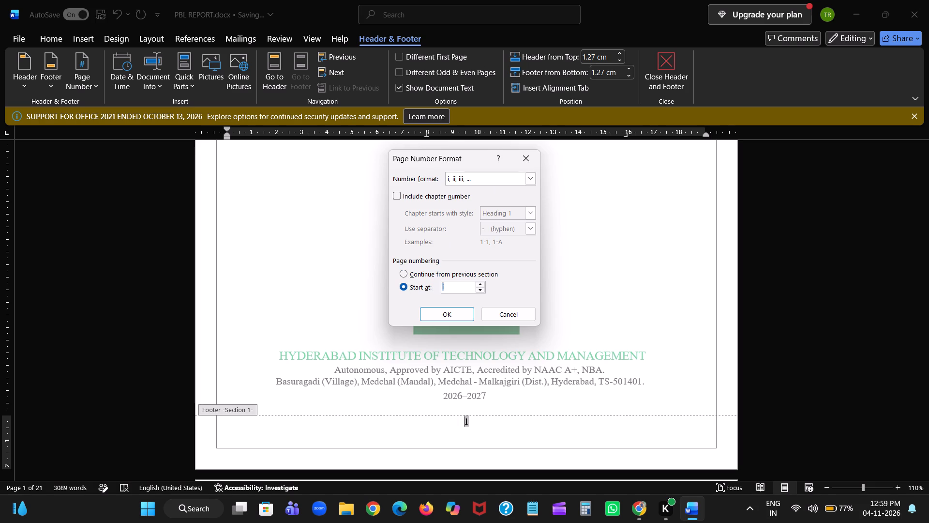
pyautogui.click(448, 315)
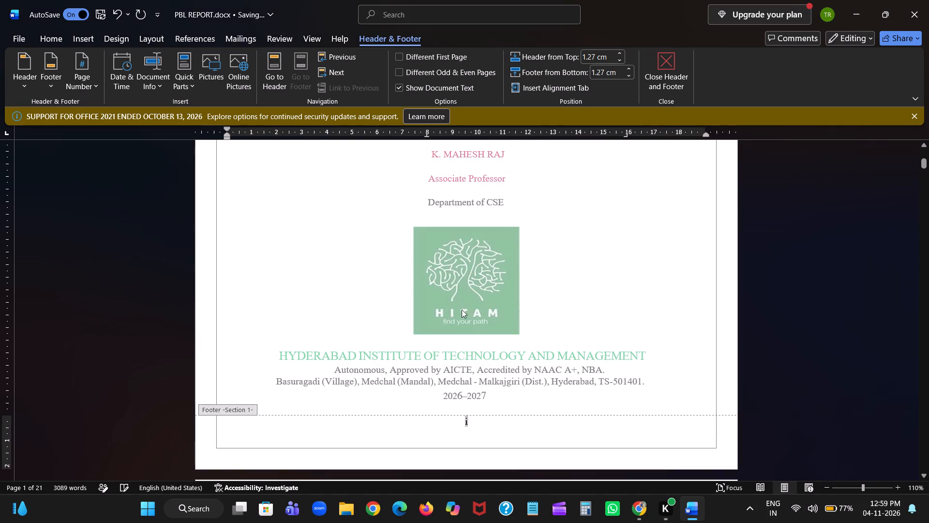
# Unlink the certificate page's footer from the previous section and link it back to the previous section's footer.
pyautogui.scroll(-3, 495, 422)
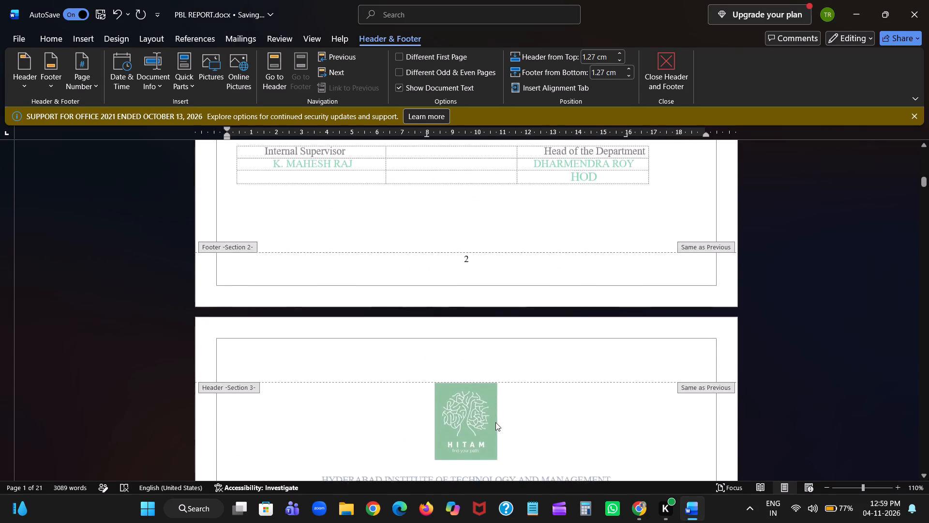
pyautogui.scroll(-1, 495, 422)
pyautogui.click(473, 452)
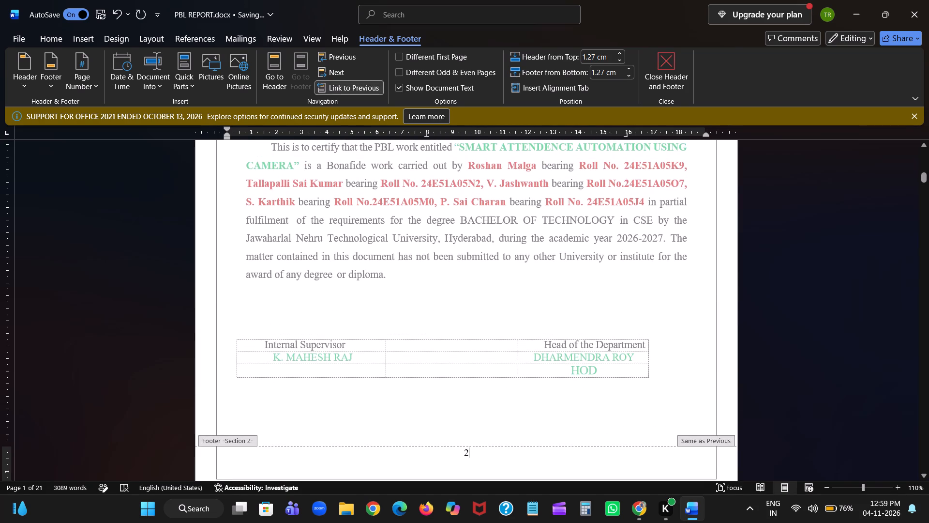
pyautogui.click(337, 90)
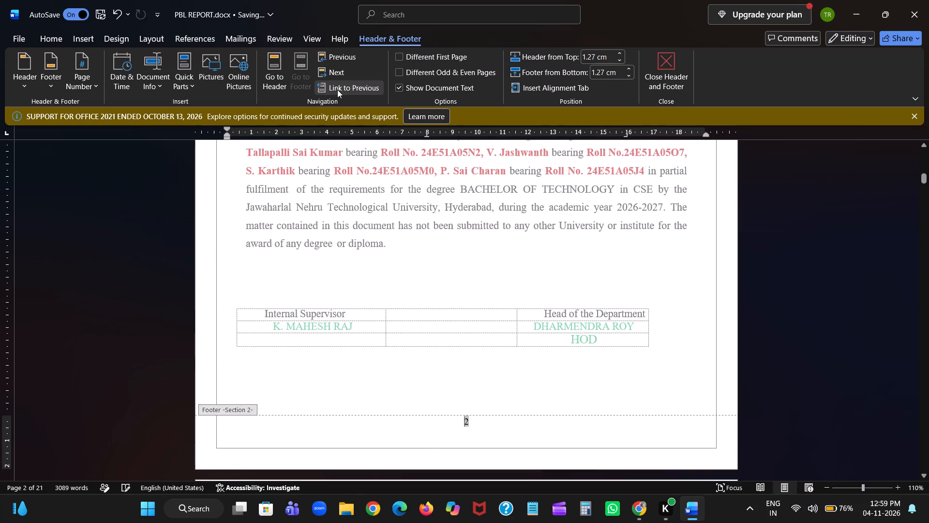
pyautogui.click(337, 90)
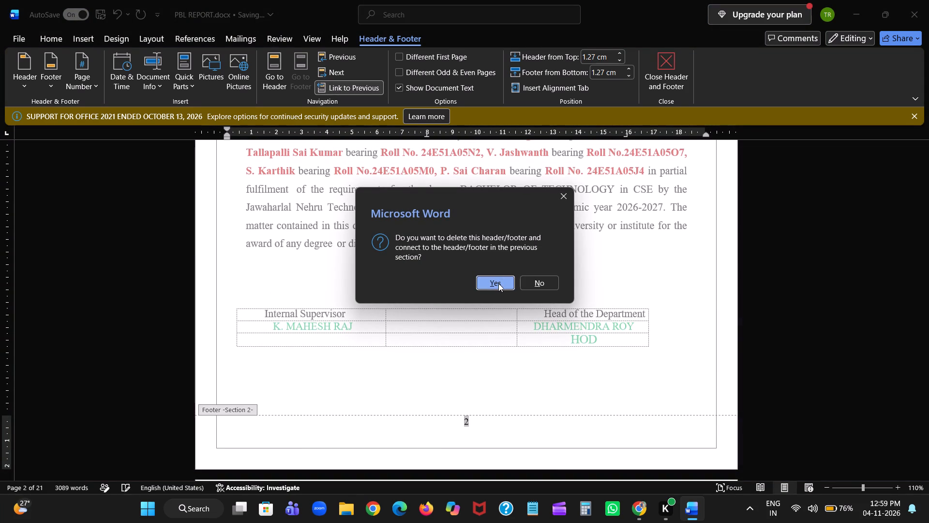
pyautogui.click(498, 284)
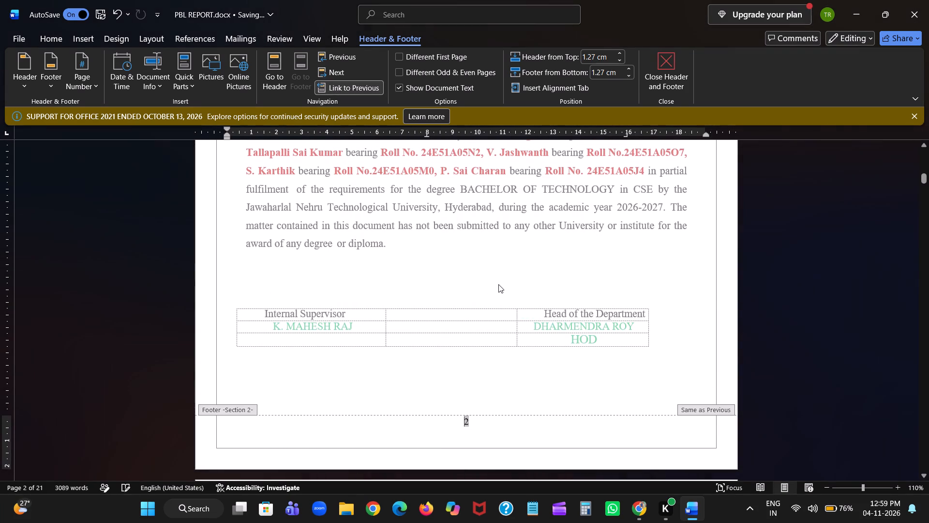
# Format the certificate page's page number in section 2 as lowercase Roman numerals (i, ii, iii, ...) starting at ii.
pyautogui.scroll(2, 498, 284)
pyautogui.scroll(-1, 498, 284)
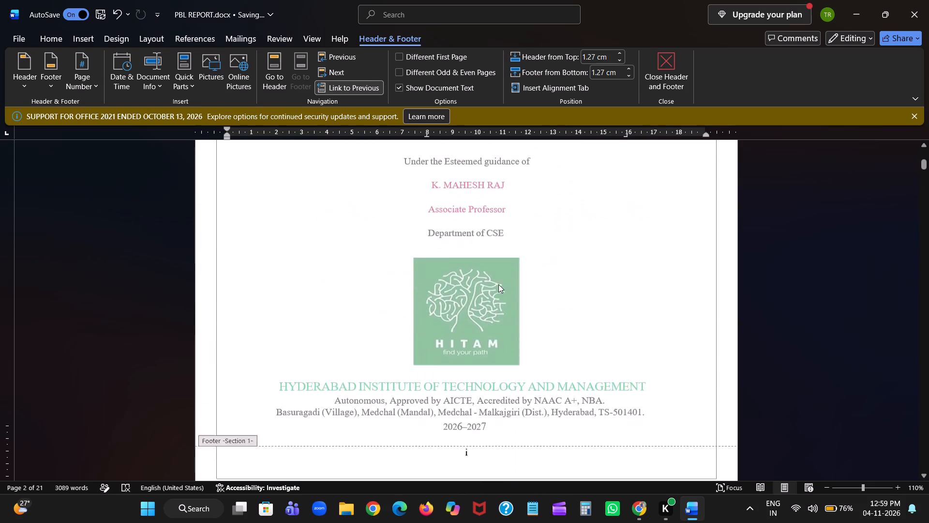
pyautogui.scroll(-1, 498, 284)
pyautogui.scroll(-1, 468, 376)
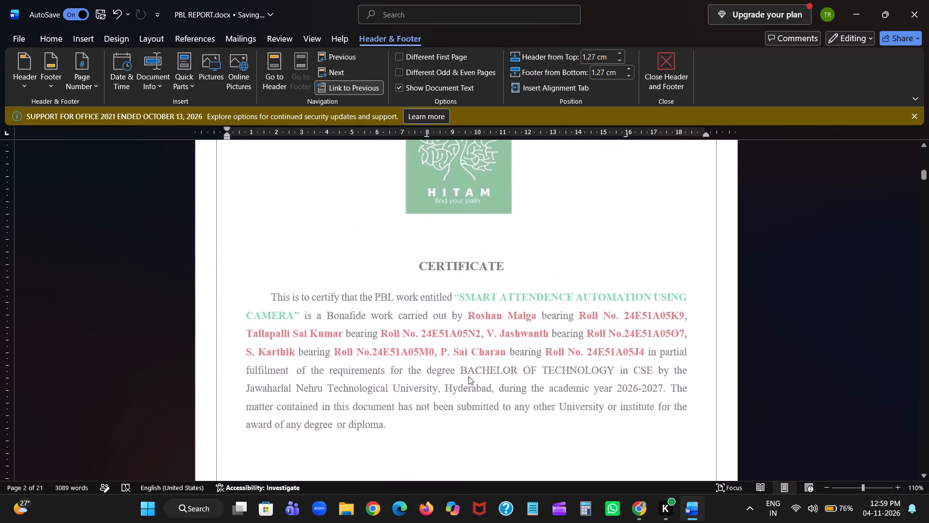
pyautogui.scroll(-1, 468, 376)
pyautogui.click(467, 366)
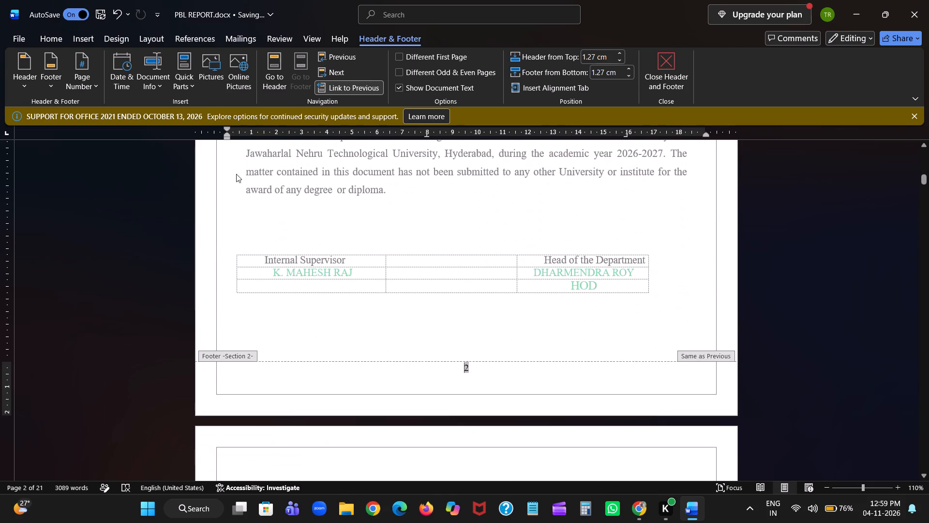
pyautogui.click(92, 81)
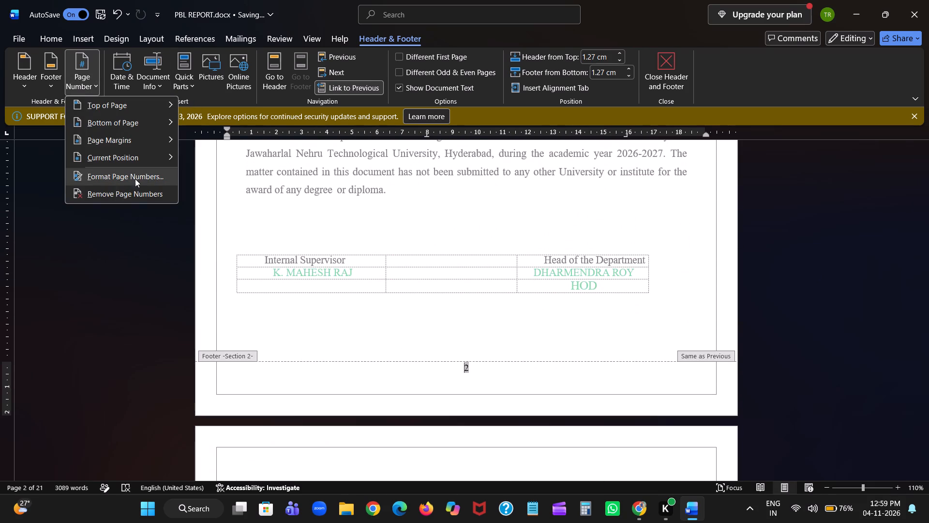
pyautogui.click(135, 177)
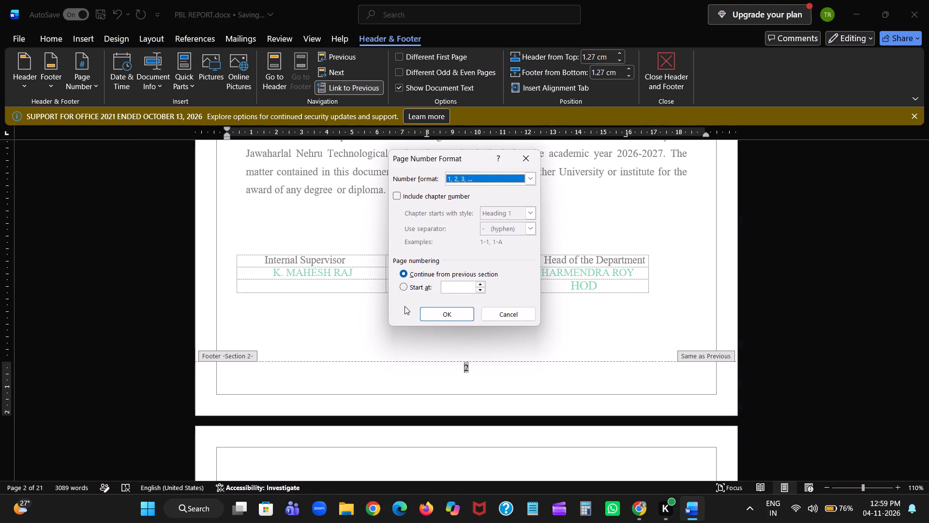
pyautogui.click(414, 287)
pyautogui.click(457, 285)
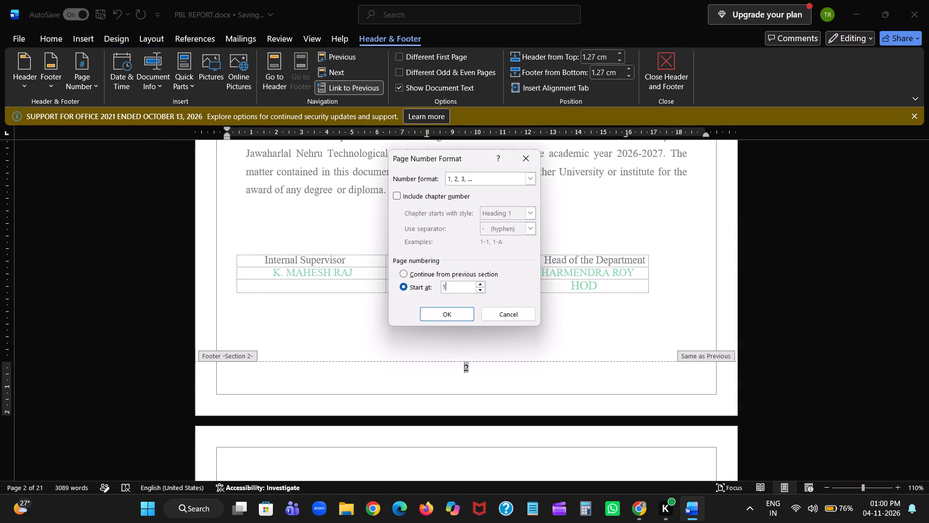
pyautogui.click(489, 177)
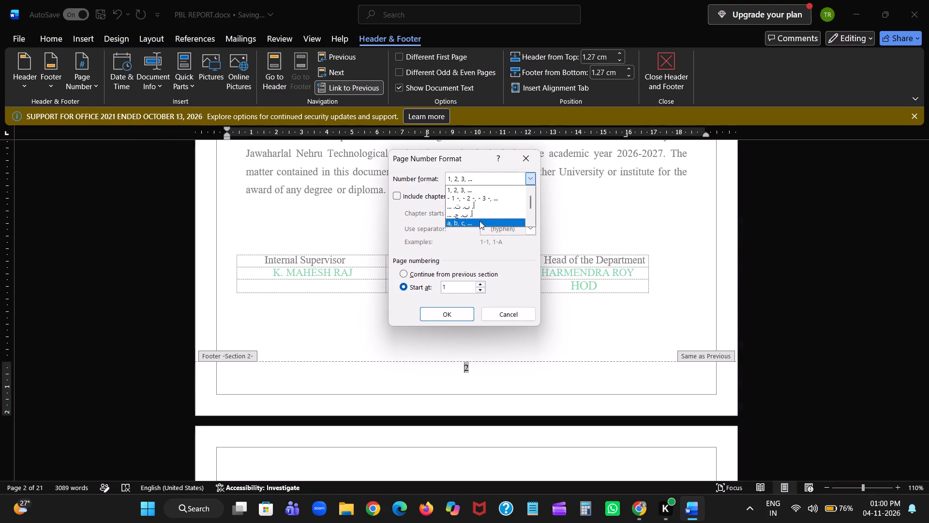
pyautogui.scroll(-2, 478, 225)
pyautogui.click(463, 223)
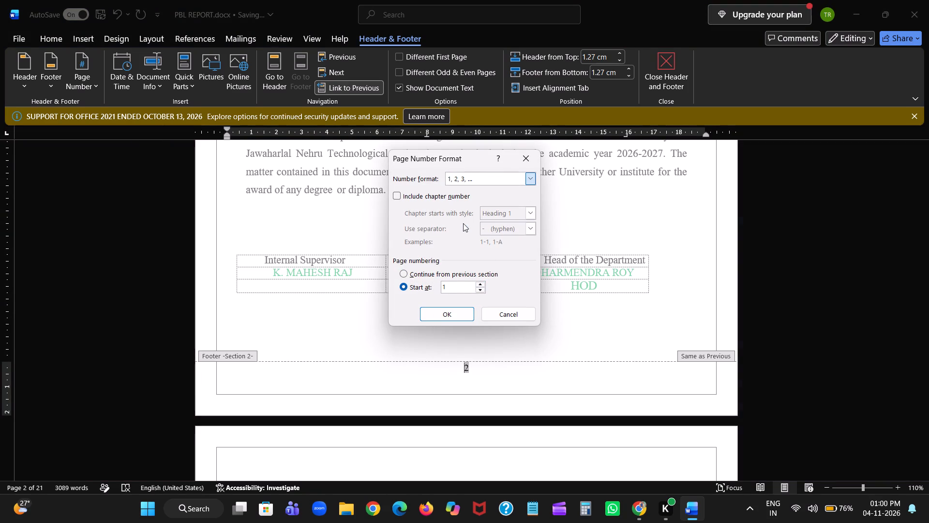
pyautogui.click(456, 291)
pyautogui.click(480, 284)
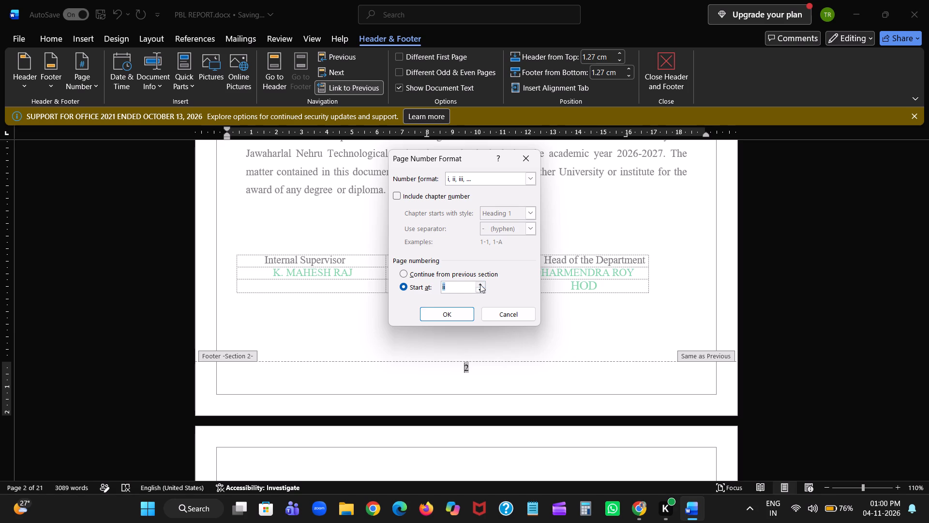
pyautogui.click(454, 311)
# Format the declaration page's page number in section 3 as lowercase Roman numerals (i, ii, iii, ...) starting at iii.
pyautogui.scroll(-2, 501, 356)
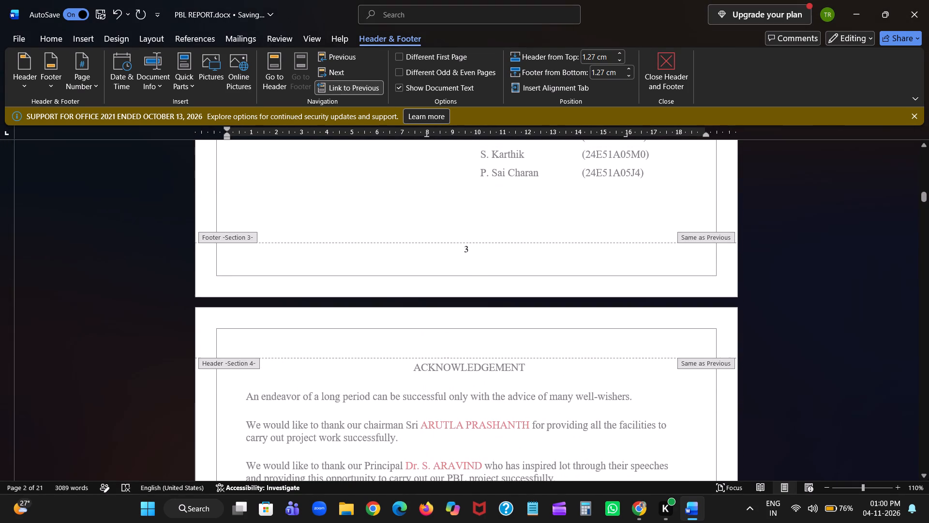
pyautogui.click(467, 251)
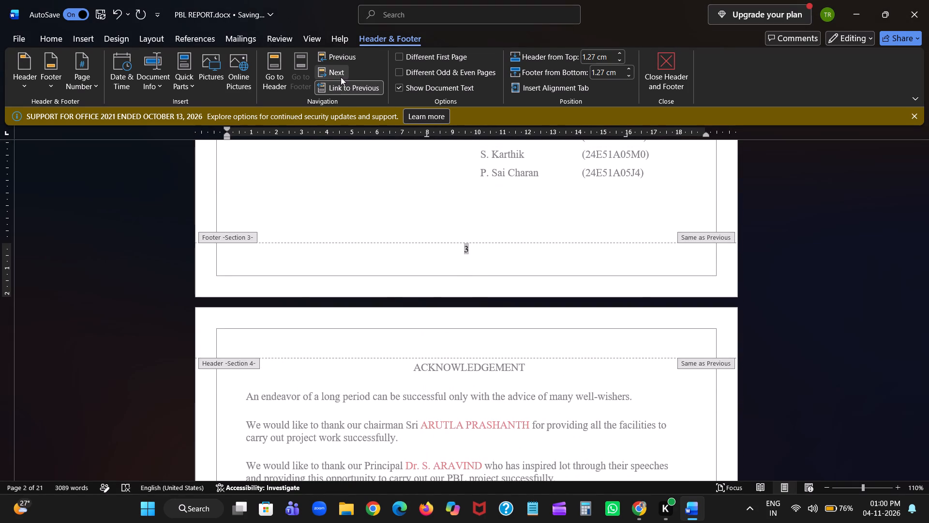
pyautogui.click(82, 79)
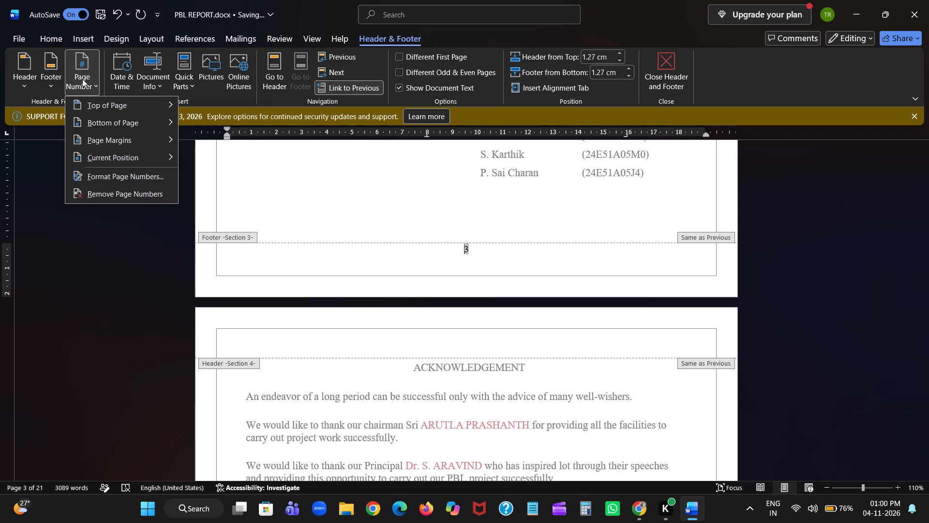
pyautogui.click(115, 176)
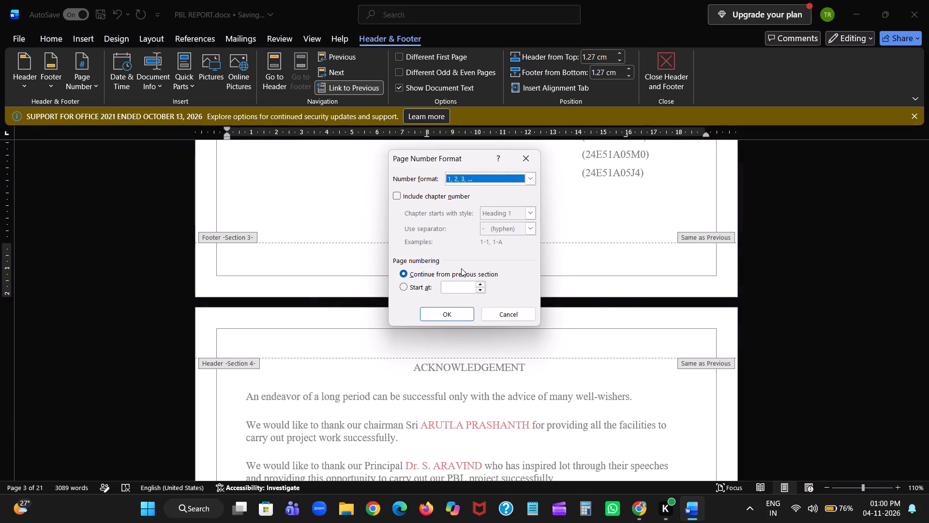
pyautogui.click(407, 288)
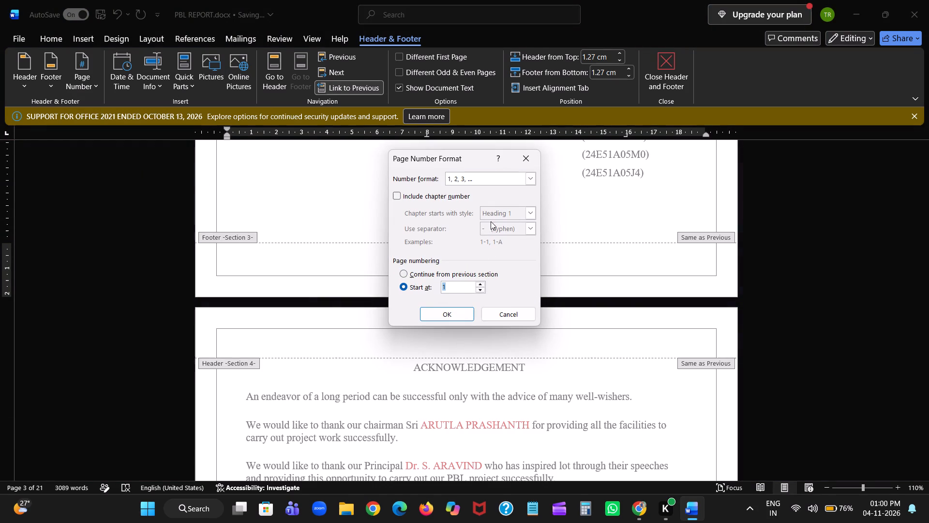
pyautogui.click(521, 181)
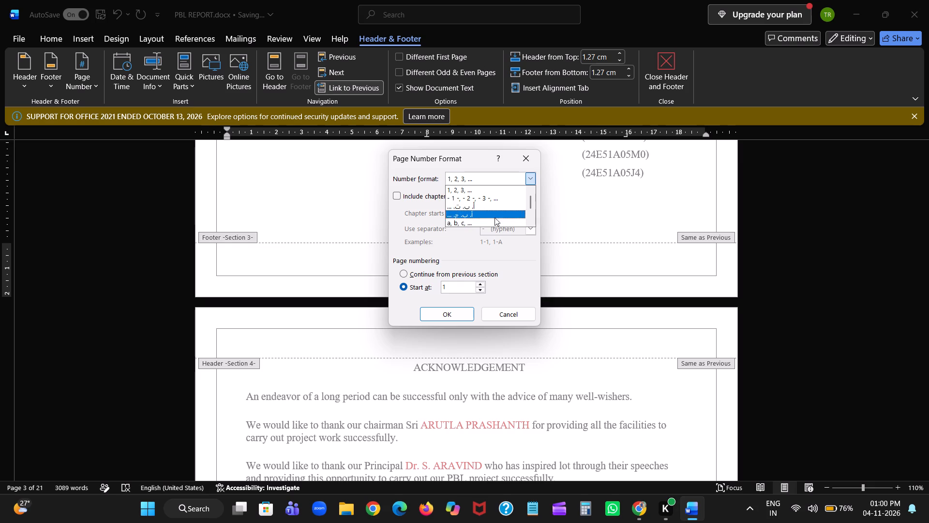
pyautogui.scroll(-2, 488, 204)
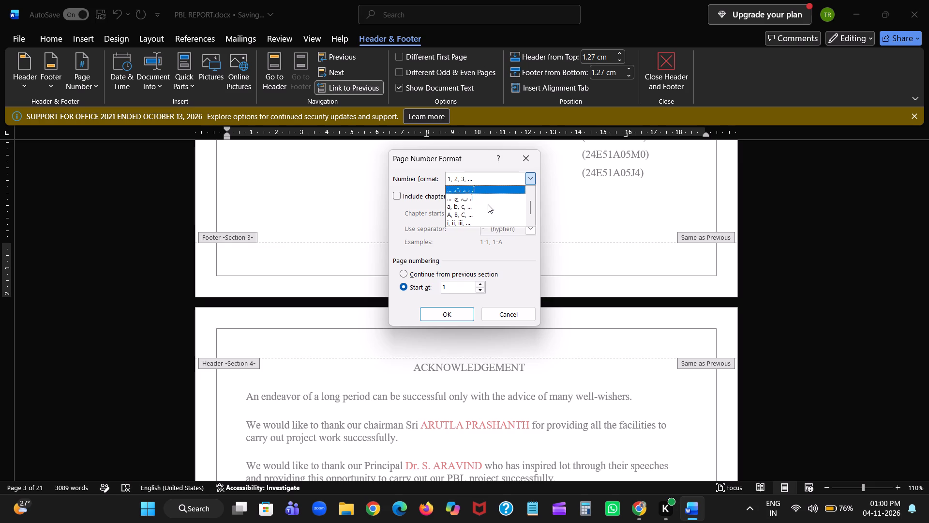
pyautogui.click(474, 221)
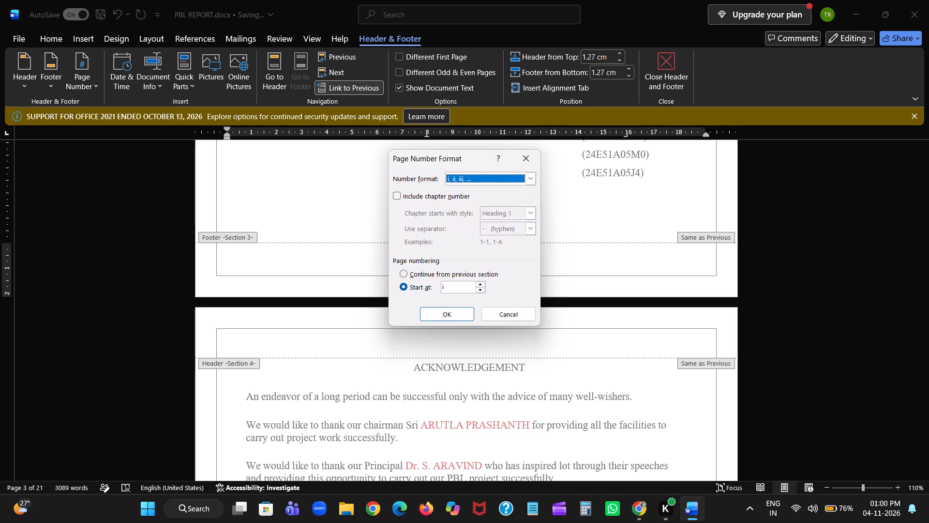
pyautogui.doubleClick(481, 283)
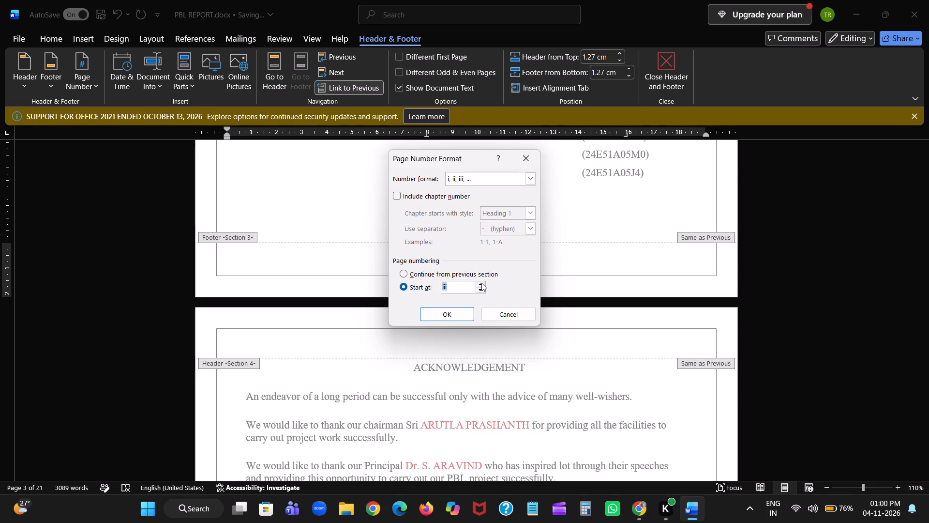
pyautogui.click(462, 315)
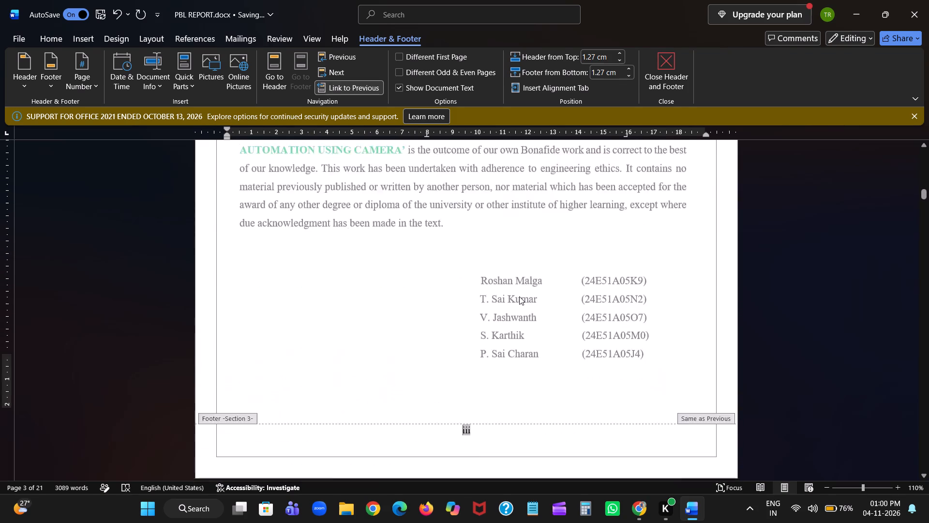
# Format the acknowledgement page's page number in section 4 as lowercase Roman numerals (i, ii, iii, ...) starting at iv.
pyautogui.scroll(-1, 519, 296)
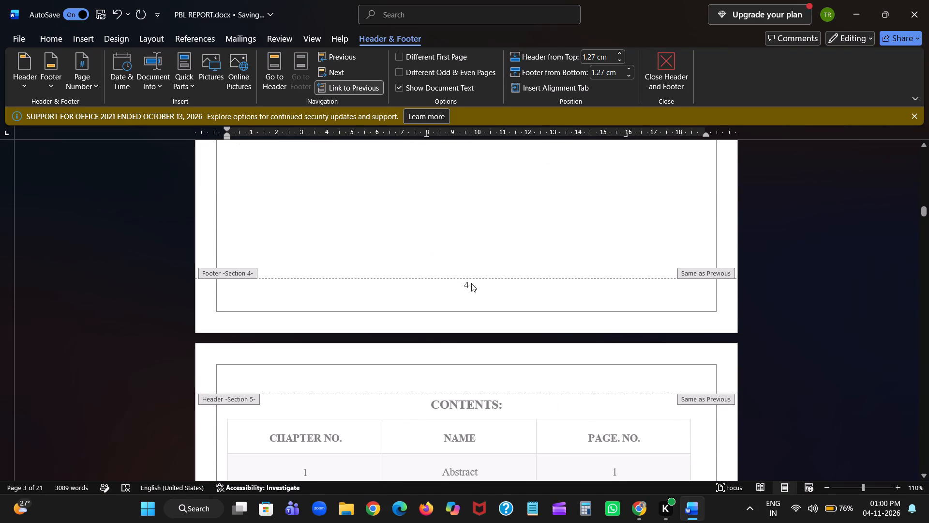
pyautogui.click(471, 283)
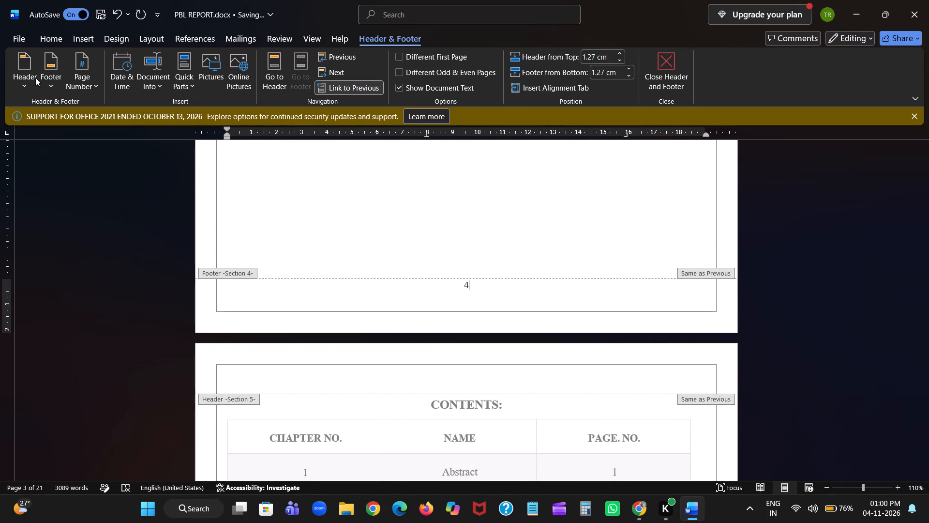
pyautogui.click(94, 81)
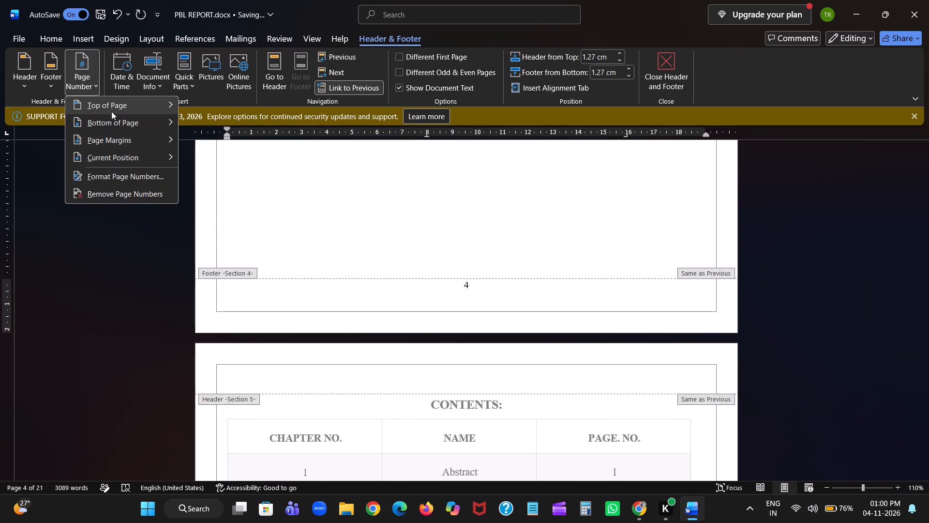
pyautogui.click(99, 172)
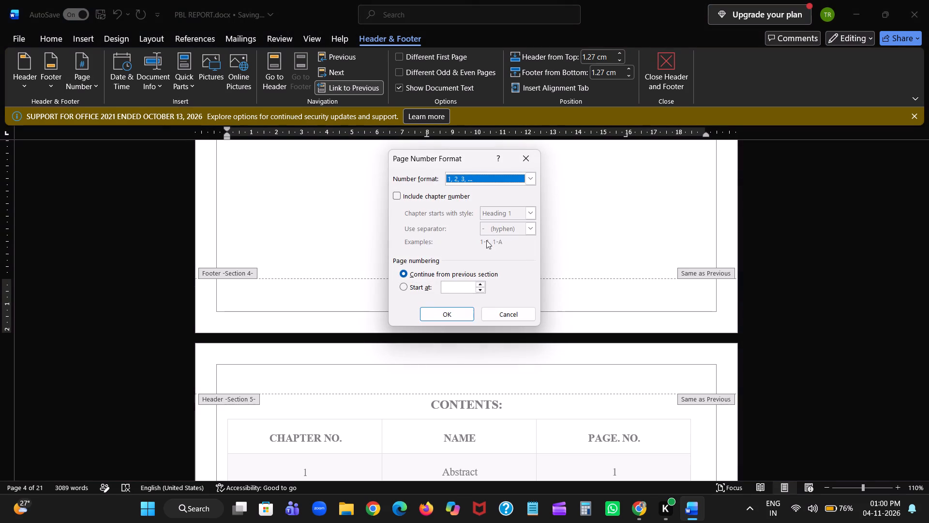
pyautogui.click(421, 289)
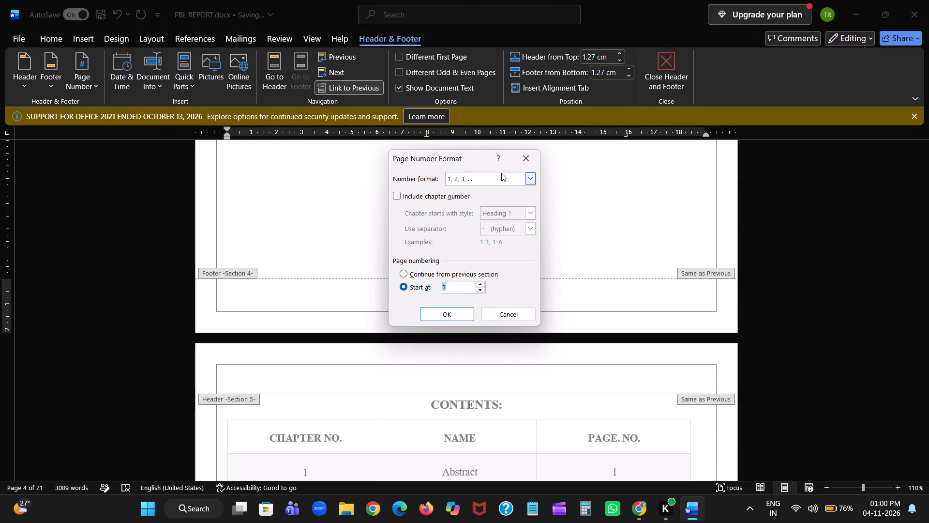
pyautogui.click(501, 173)
pyautogui.scroll(-5, 485, 221)
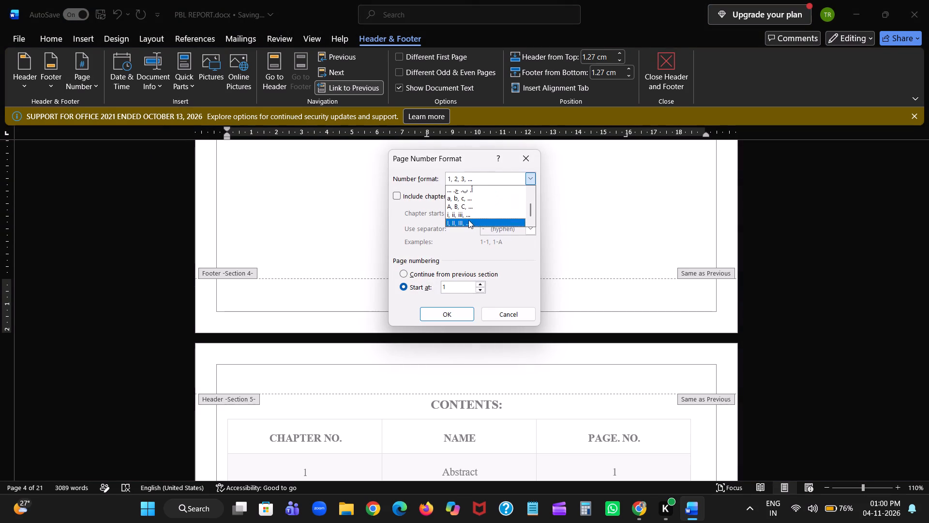
pyautogui.click(466, 213)
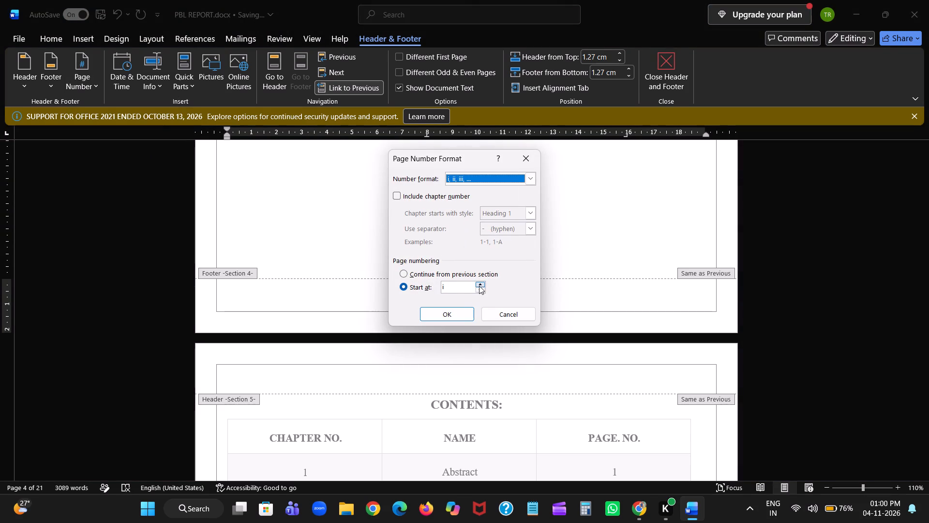
pyautogui.tripleClick(479, 286)
pyautogui.click(448, 308)
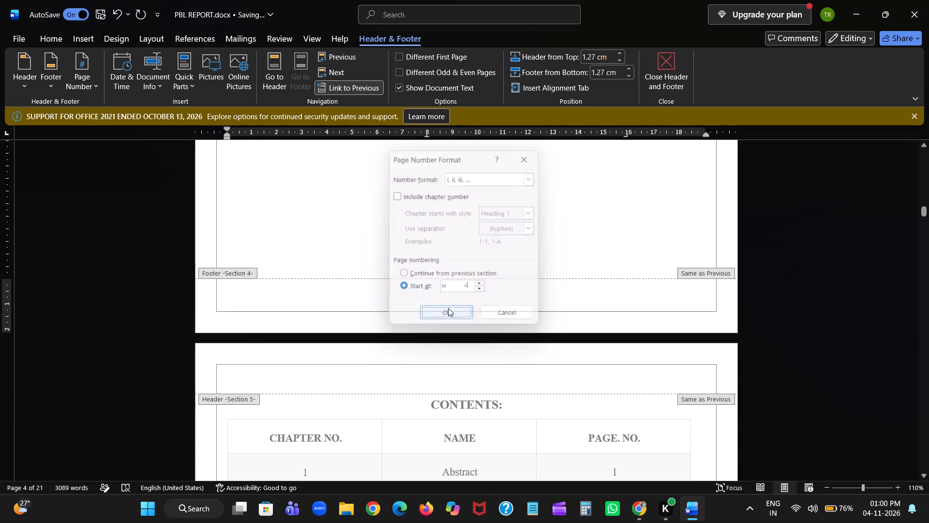
# Close header and footer editing and return to the document body.
pyautogui.scroll(1, 498, 285)
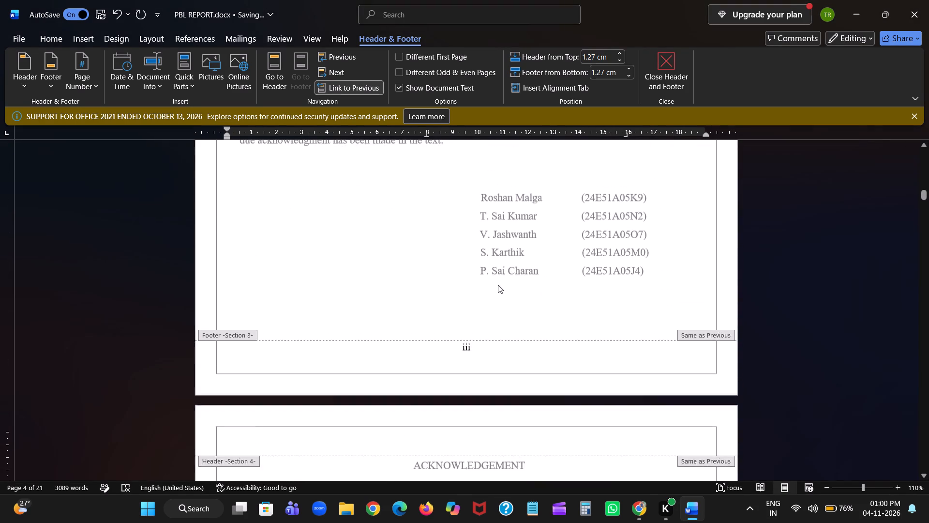
pyautogui.scroll(2, 498, 285)
pyautogui.scroll(-2, 498, 285)
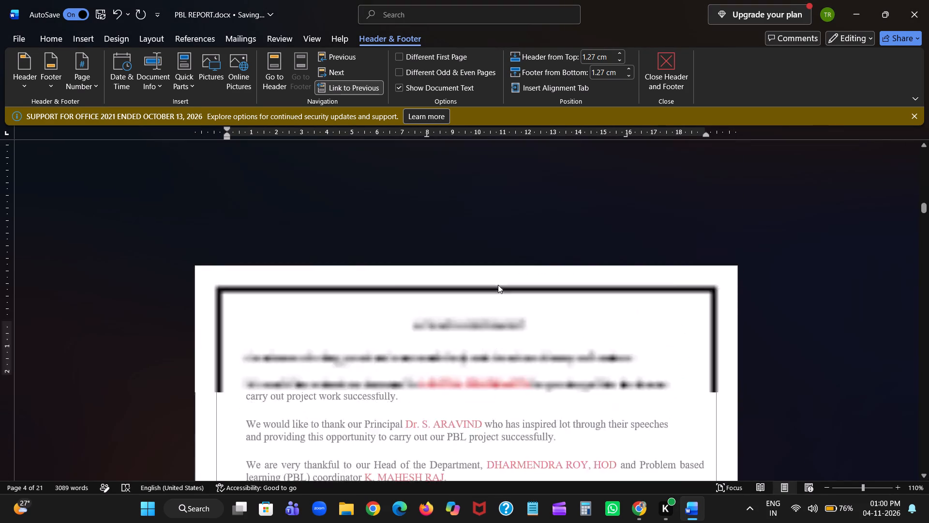
pyautogui.scroll(-3, 498, 285)
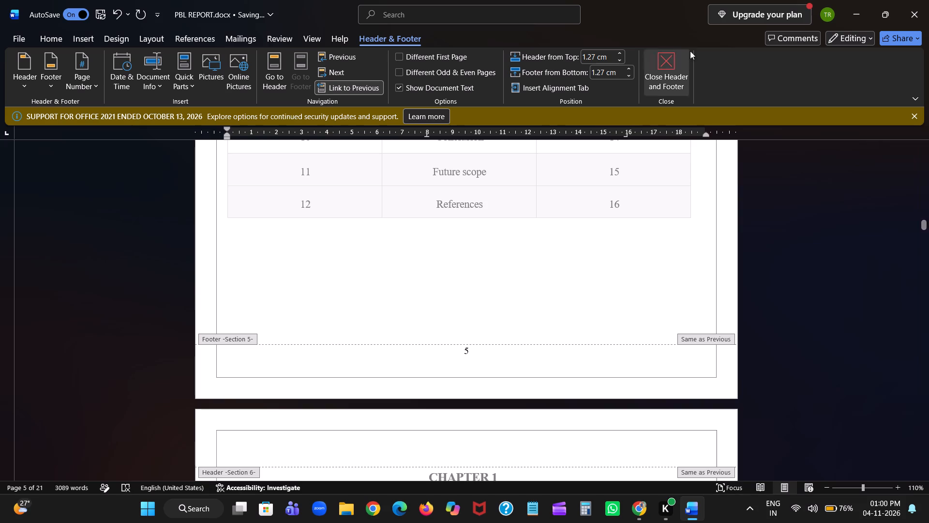
pyautogui.click(671, 66)
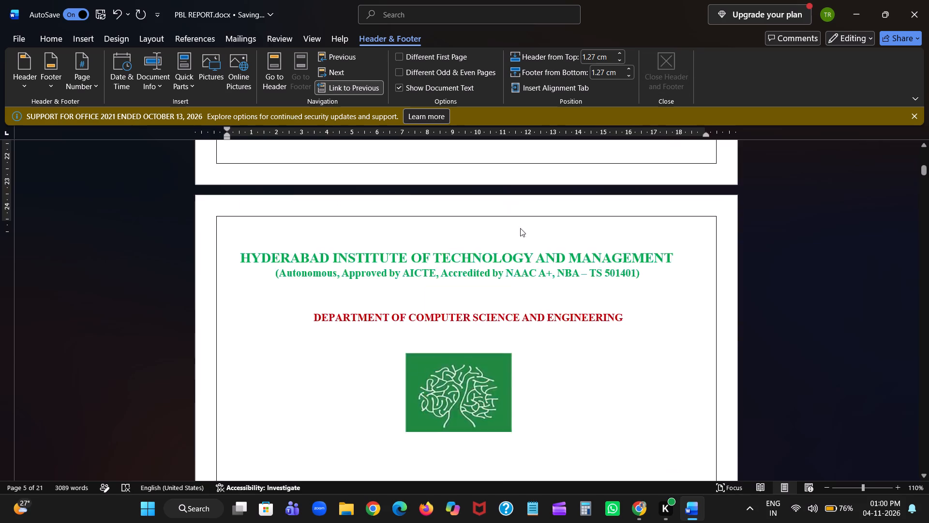
# Review the cover and certificate pages, including the cover page's footer number.
pyautogui.scroll(-1, 520, 228)
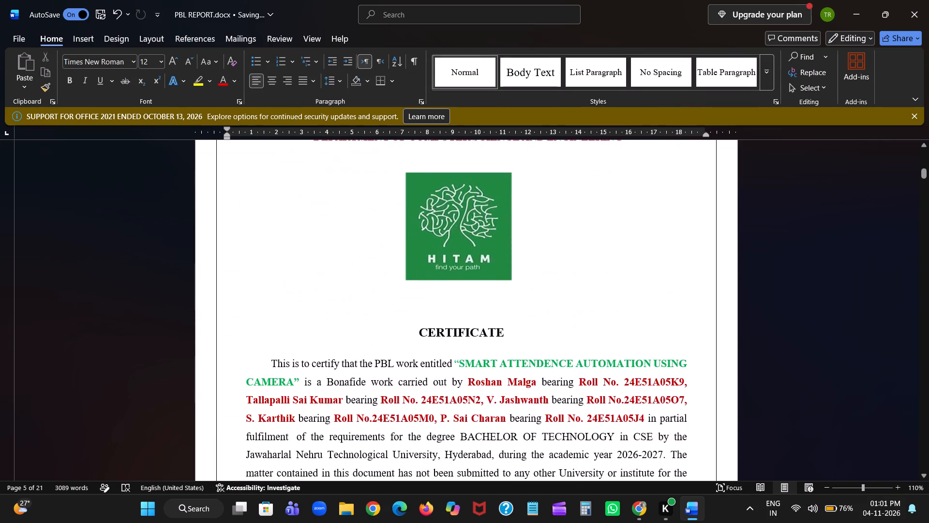
pyautogui.scroll(-1, 520, 228)
pyautogui.scroll(1, 520, 228)
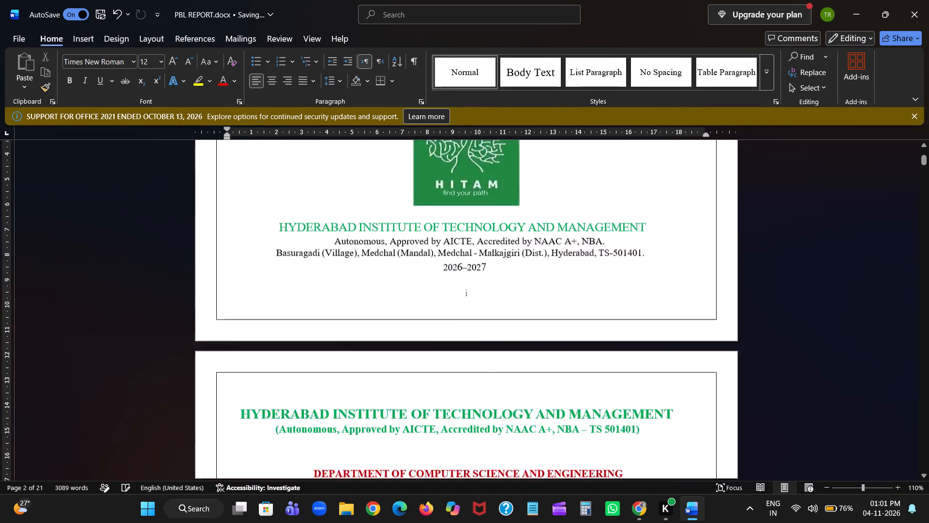
pyautogui.scroll(2, 520, 228)
pyautogui.scroll(-1, 520, 228)
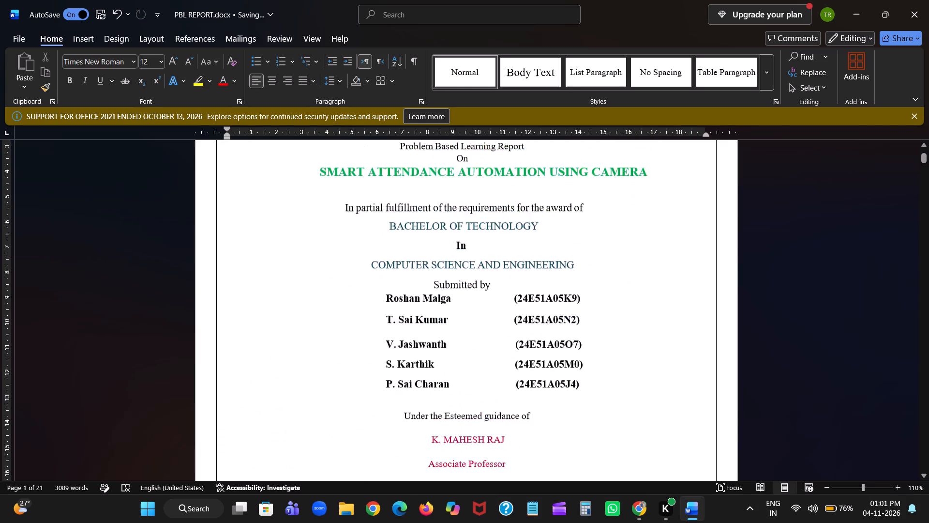
pyautogui.scroll(-2, 520, 228)
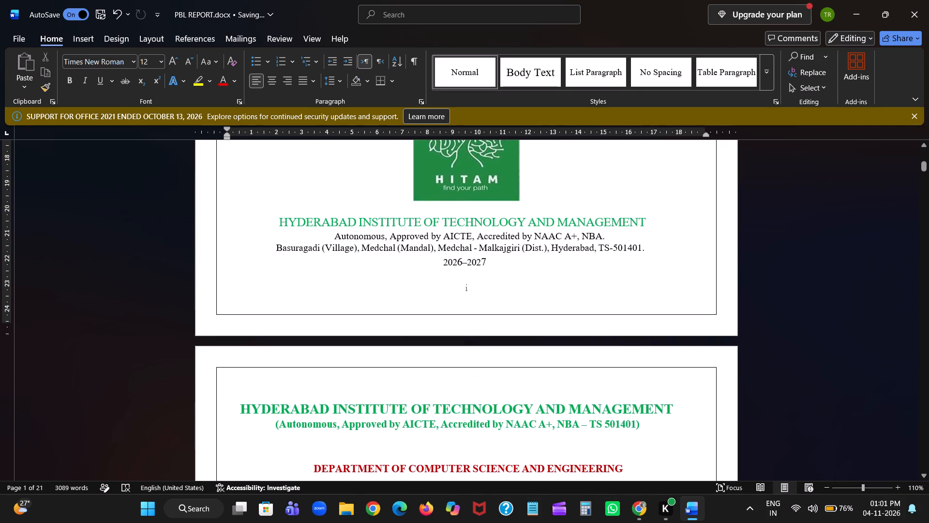
# Replace HOD with PROGRAM HEAD beneath the department head's name in the certificate page's signature table.
pyautogui.scroll(-1, 520, 228)
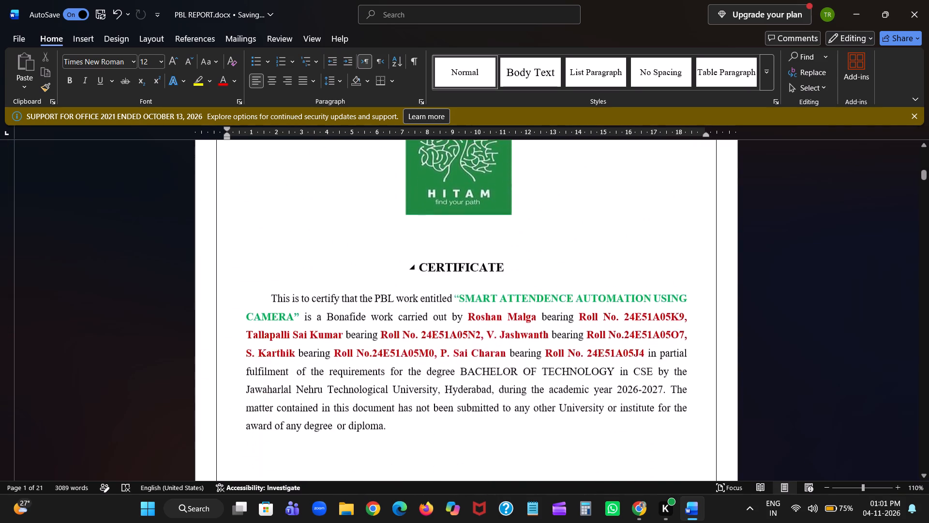
pyautogui.scroll(-1, 520, 228)
pyautogui.scroll(-1, 448, 267)
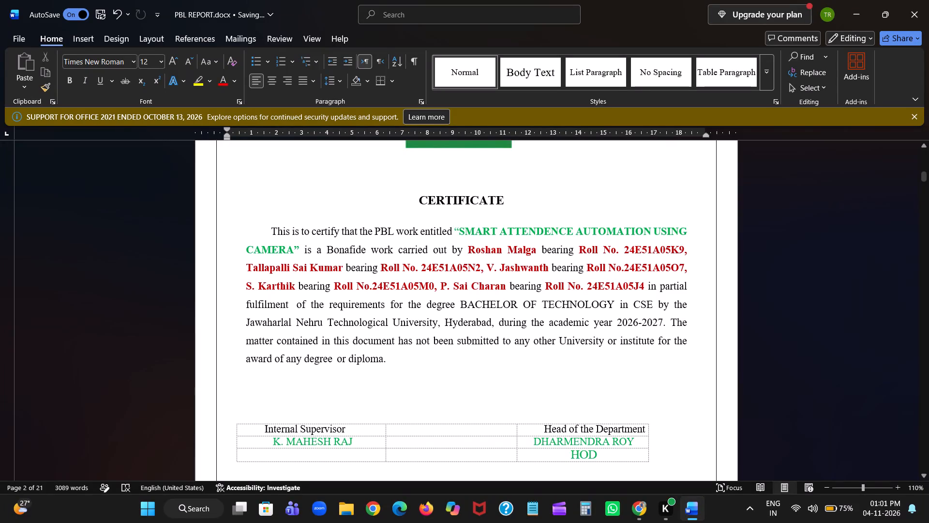
pyautogui.click(601, 458)
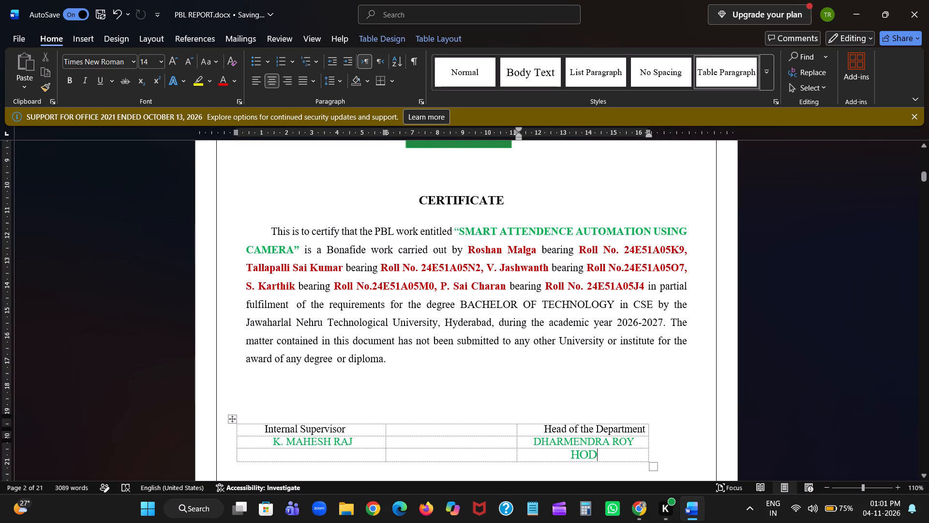
pyautogui.press('BackSpace')
pyautogui.press('BackSpace')
pyautogui.press('BackSpace')
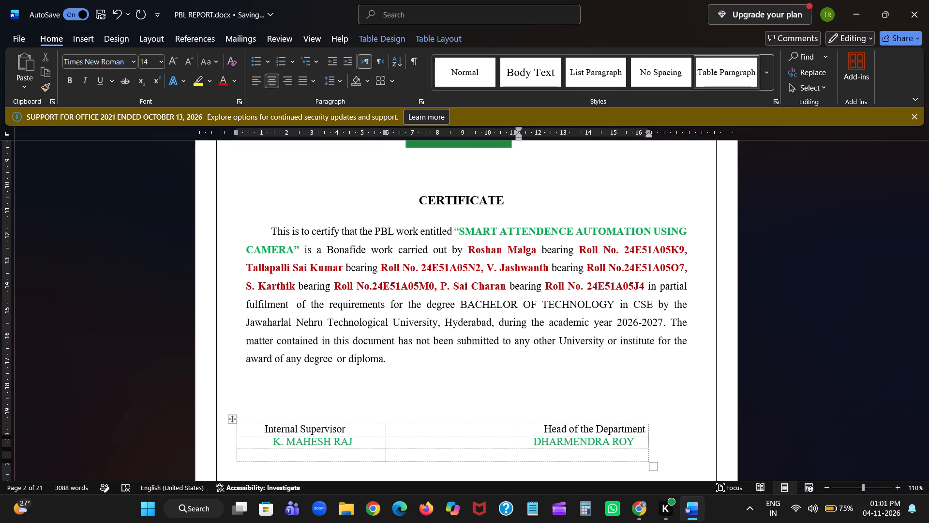
pyautogui.write('PROHR')
pyautogui.press('BackSpace')
pyautogui.press('BackSpace')
pyautogui.write('GRAM')
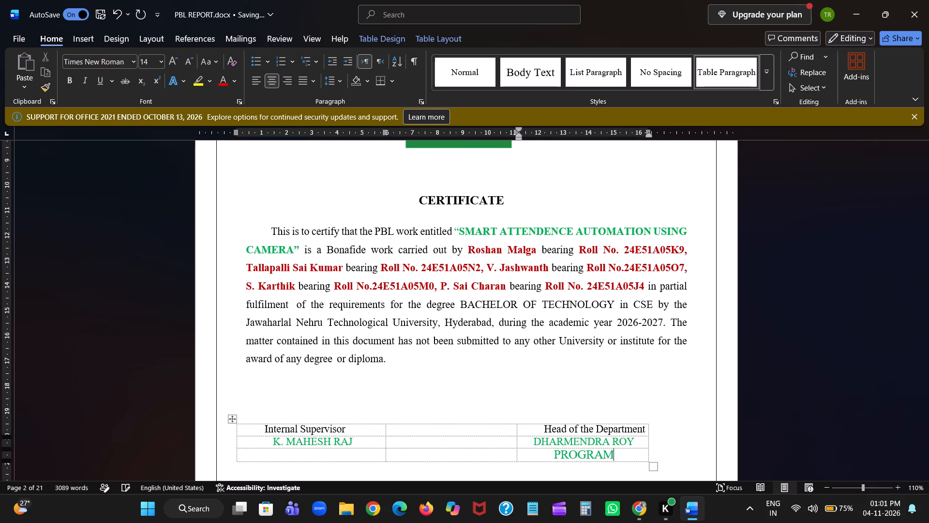
pyautogui.press('space')
pyautogui.write('HEAD')
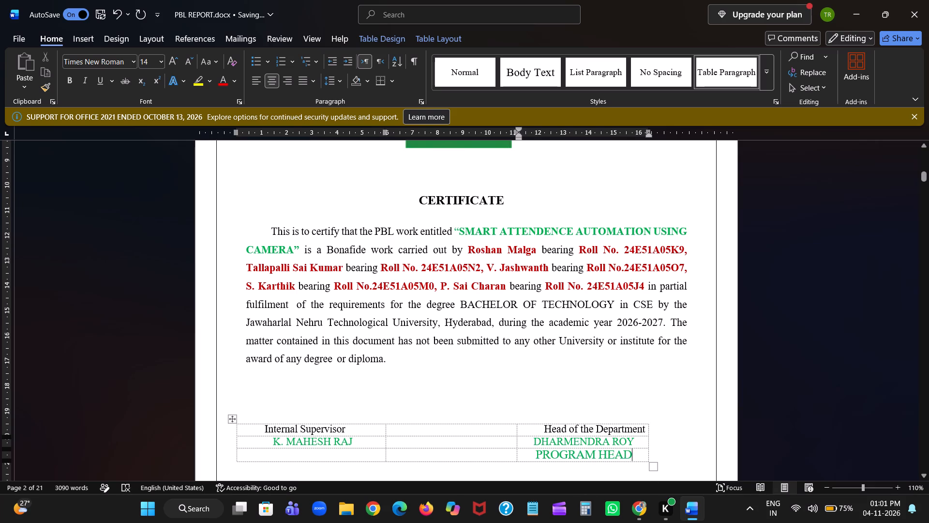
# Set the PROGRAM HEAD text in the certificate's signature table to font size 12.
pyautogui.click(575, 443)
pyautogui.moveTo(635, 458); pyautogui.dragTo(554, 462)
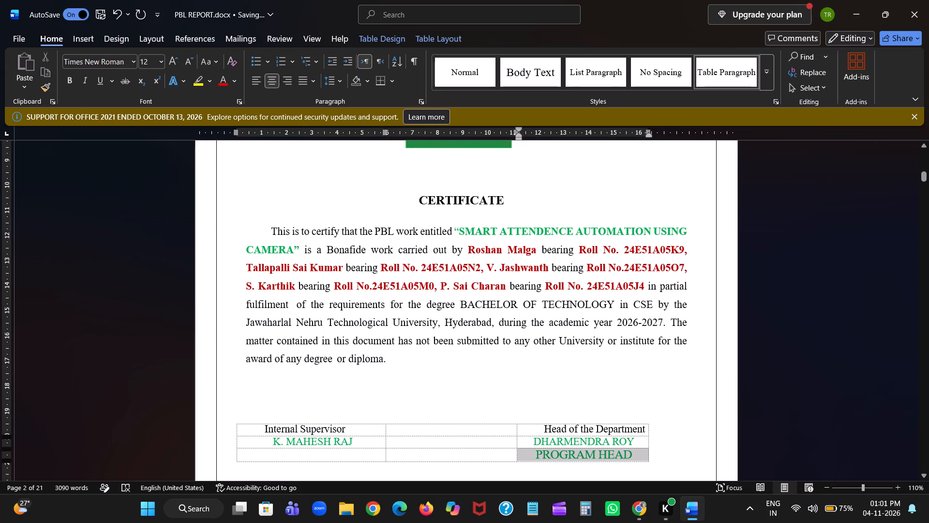
pyautogui.moveTo(554, 462); pyautogui.dragTo(565, 461)
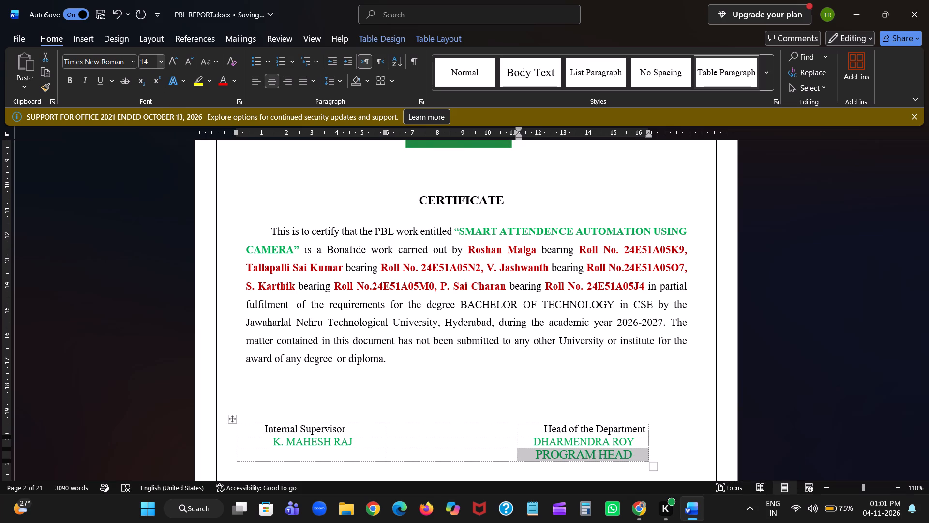
pyautogui.click(147, 65)
pyautogui.write('12')
pyautogui.press('Return')
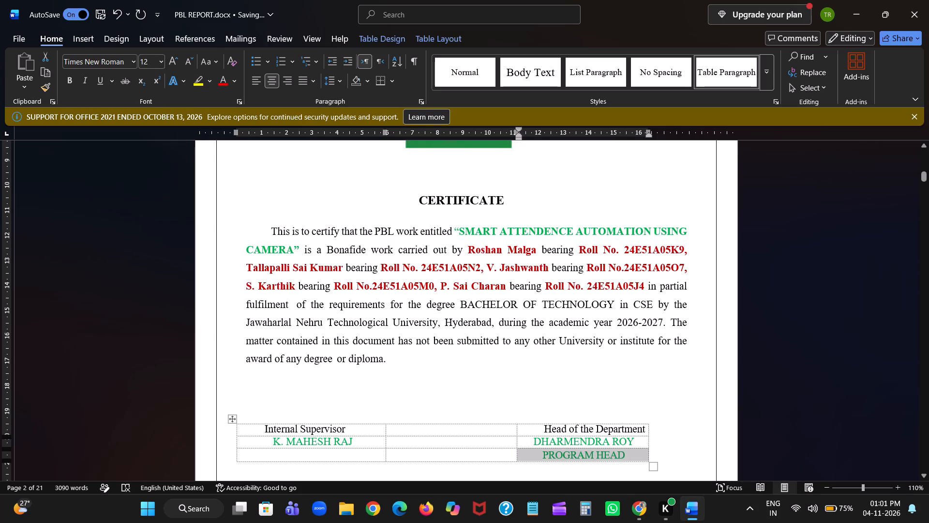
# Copy the entire signature table on the certificate page.
pyautogui.click(425, 432)
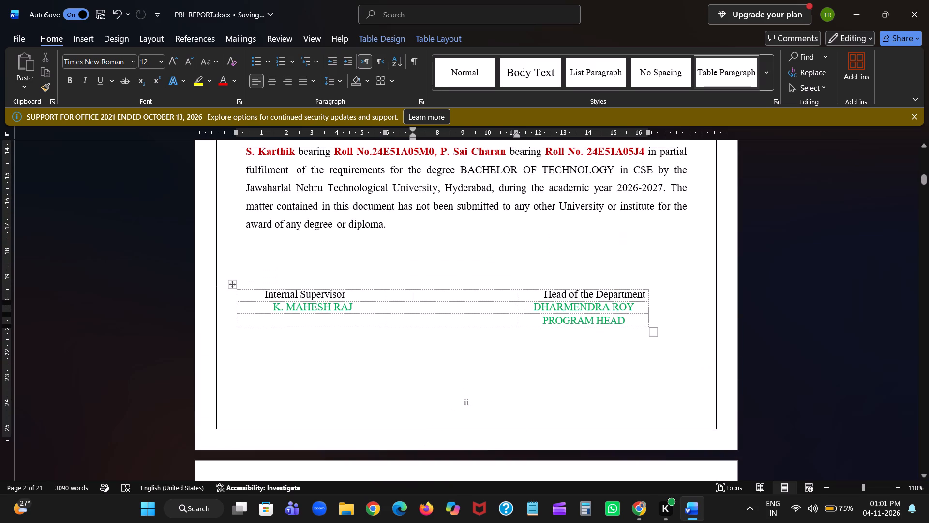
pyautogui.click(584, 388)
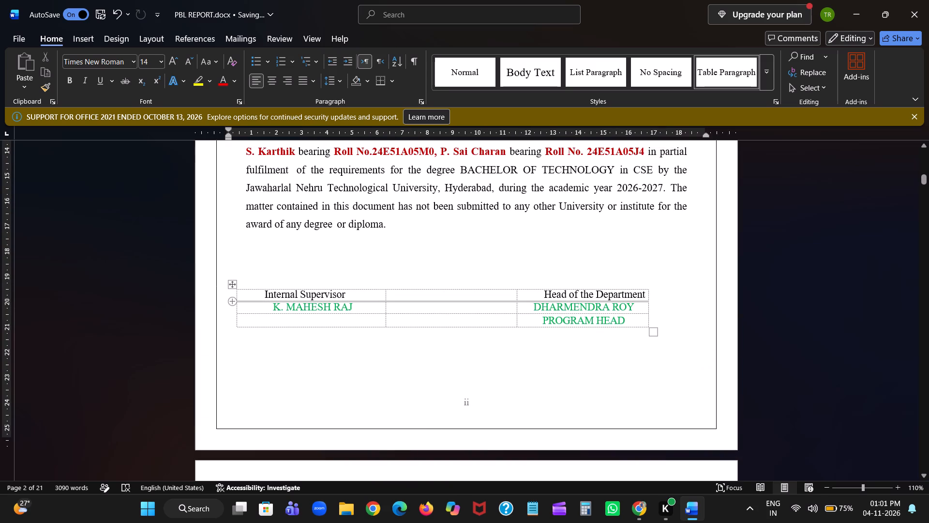
pyautogui.click(233, 283)
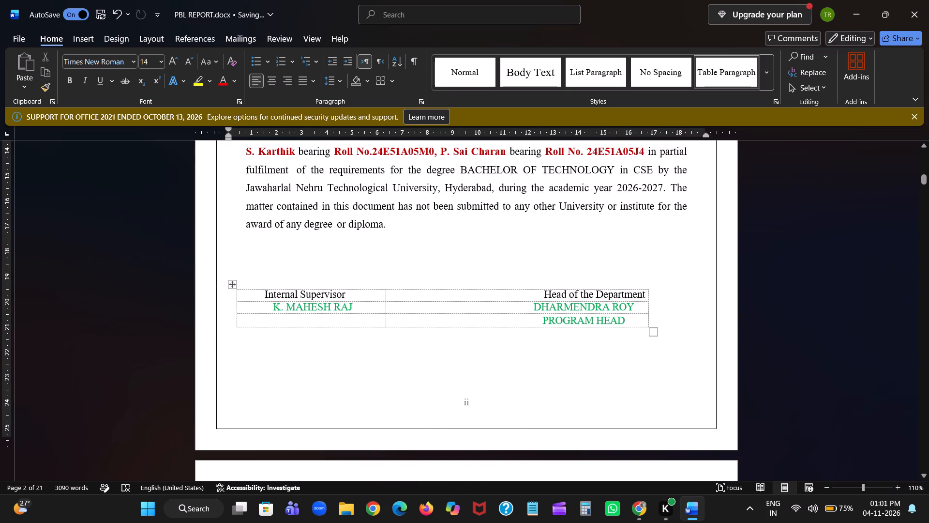
pyautogui.hotkey('ctrl', 'c')
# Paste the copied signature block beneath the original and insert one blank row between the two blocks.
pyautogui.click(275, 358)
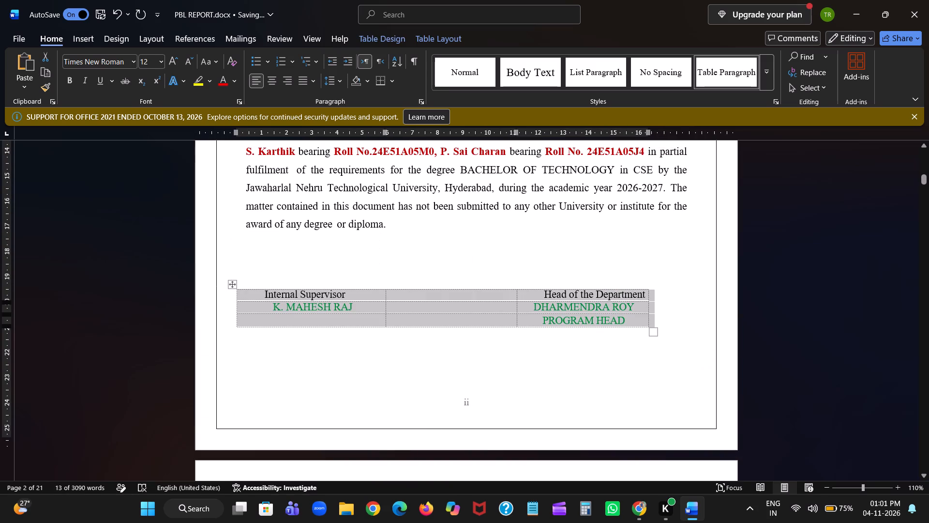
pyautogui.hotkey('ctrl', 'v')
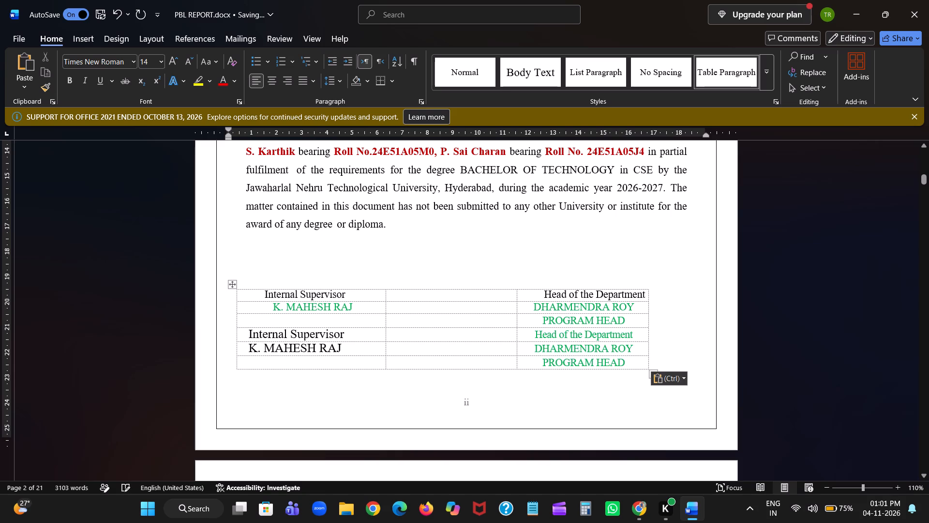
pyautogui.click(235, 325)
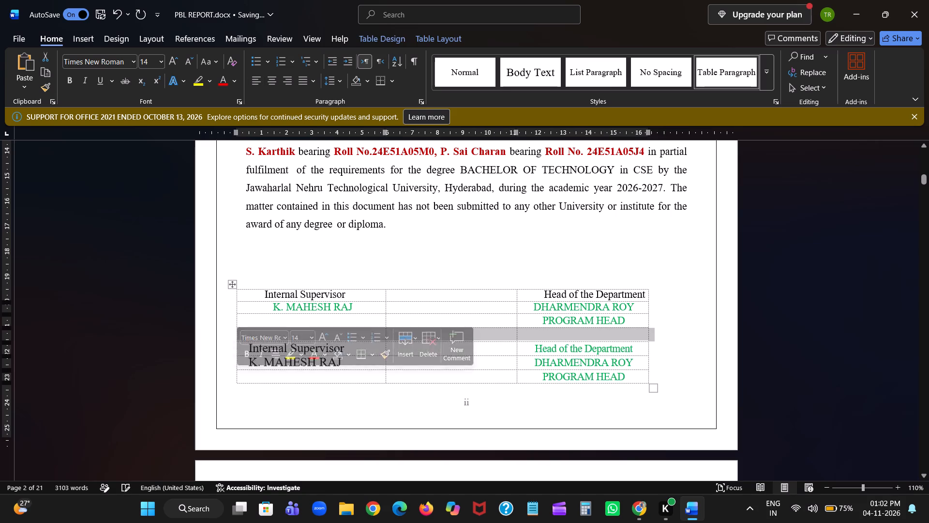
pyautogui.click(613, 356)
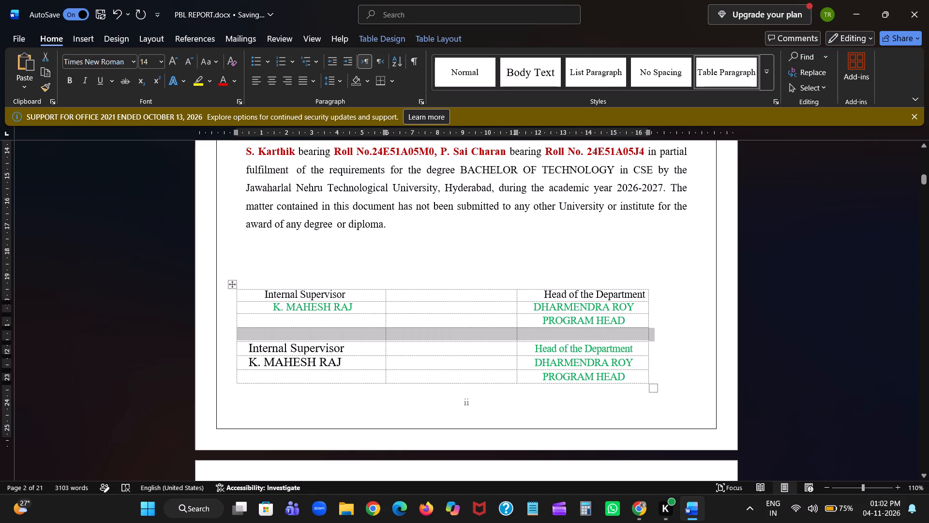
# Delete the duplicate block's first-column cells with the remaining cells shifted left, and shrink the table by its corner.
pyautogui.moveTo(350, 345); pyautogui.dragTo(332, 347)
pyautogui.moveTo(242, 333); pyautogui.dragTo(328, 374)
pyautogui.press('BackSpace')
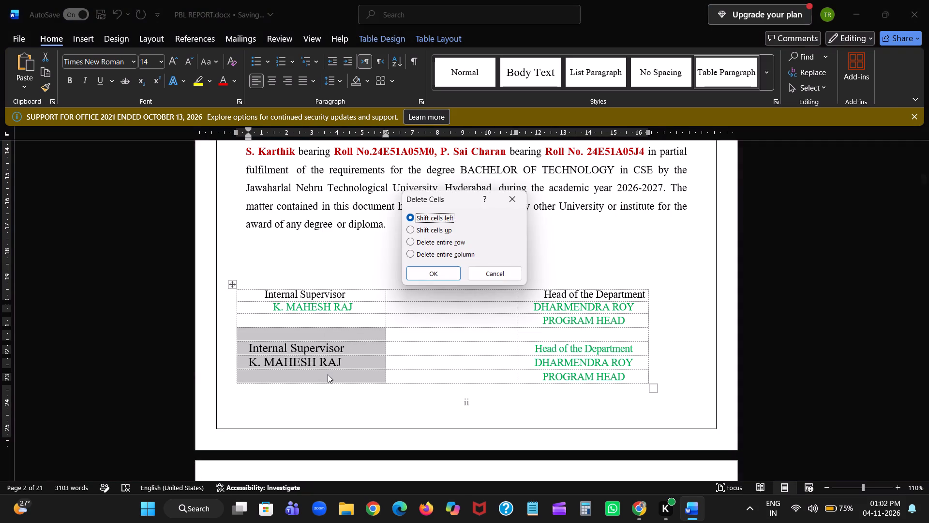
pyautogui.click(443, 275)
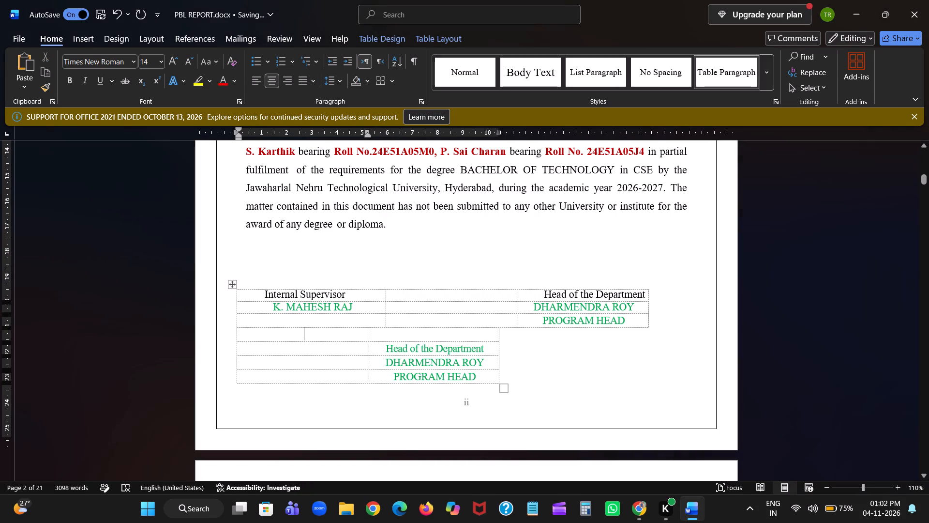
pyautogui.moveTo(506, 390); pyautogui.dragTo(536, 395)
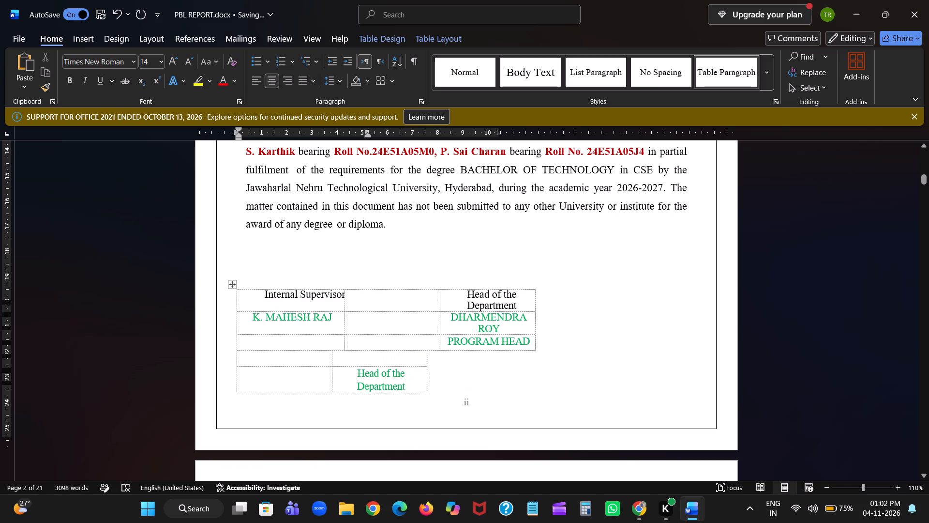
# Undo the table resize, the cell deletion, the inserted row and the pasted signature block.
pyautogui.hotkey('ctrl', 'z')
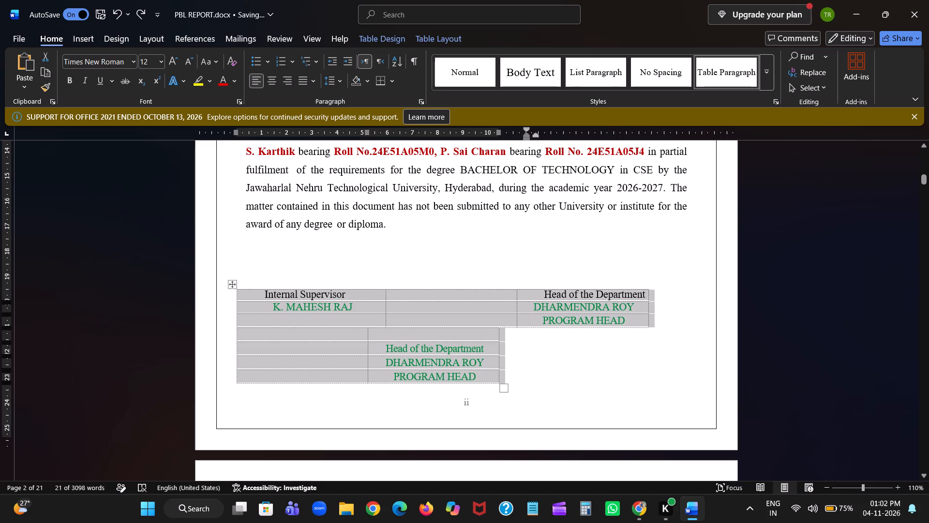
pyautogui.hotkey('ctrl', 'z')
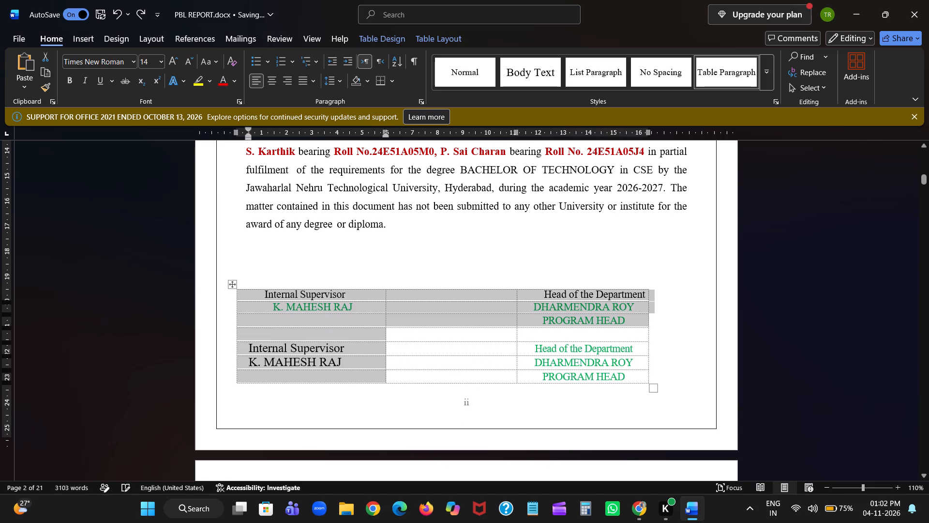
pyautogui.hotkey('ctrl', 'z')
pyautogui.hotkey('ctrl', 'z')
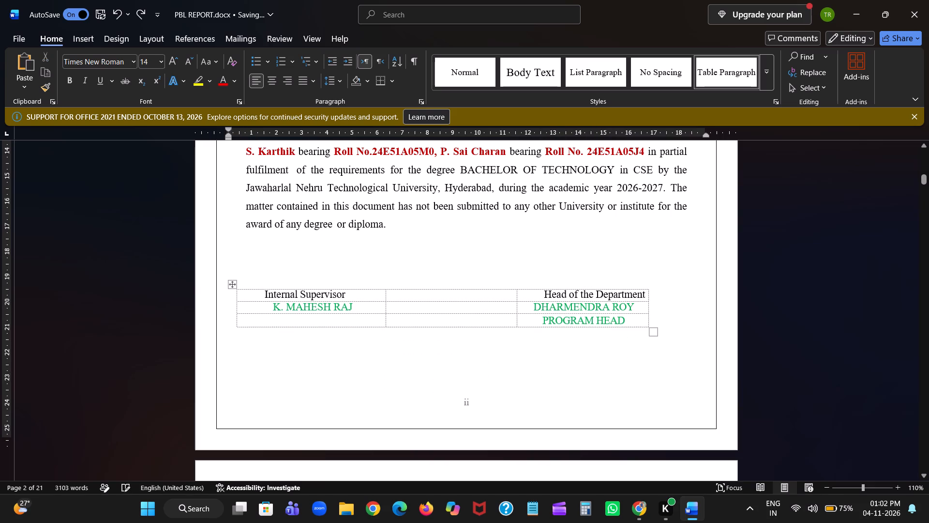
# Paste the copied signature block beneath the original again and insert two blank rows between the blocks.
pyautogui.click(437, 367)
pyautogui.hotkey('ctrl', 'v')
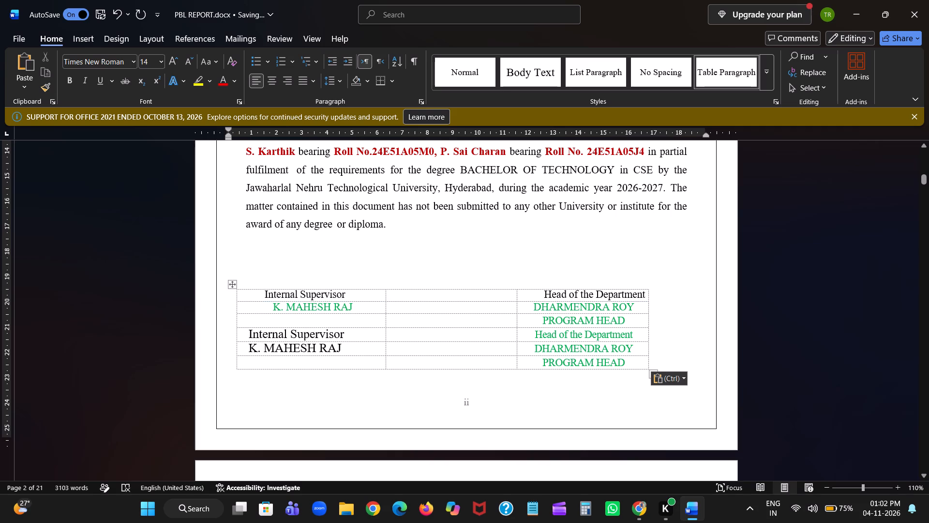
pyautogui.click(234, 325)
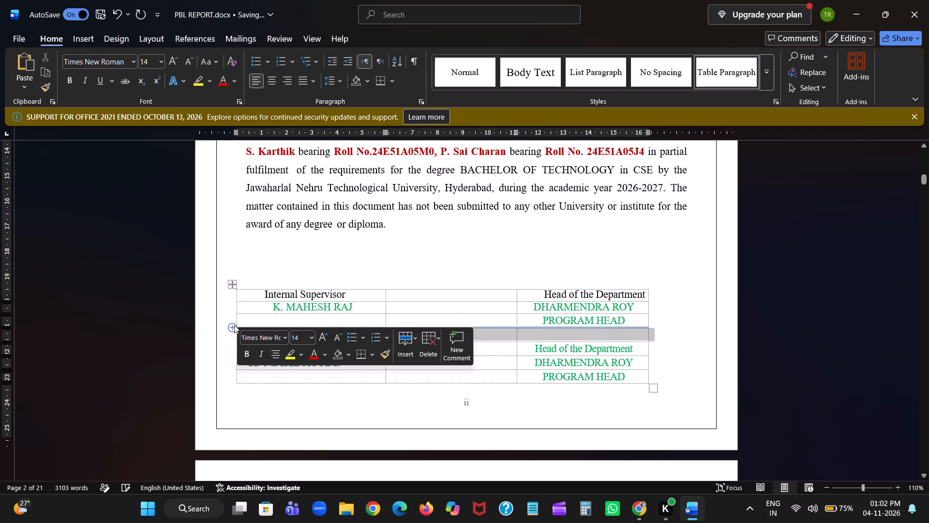
pyautogui.click(234, 325)
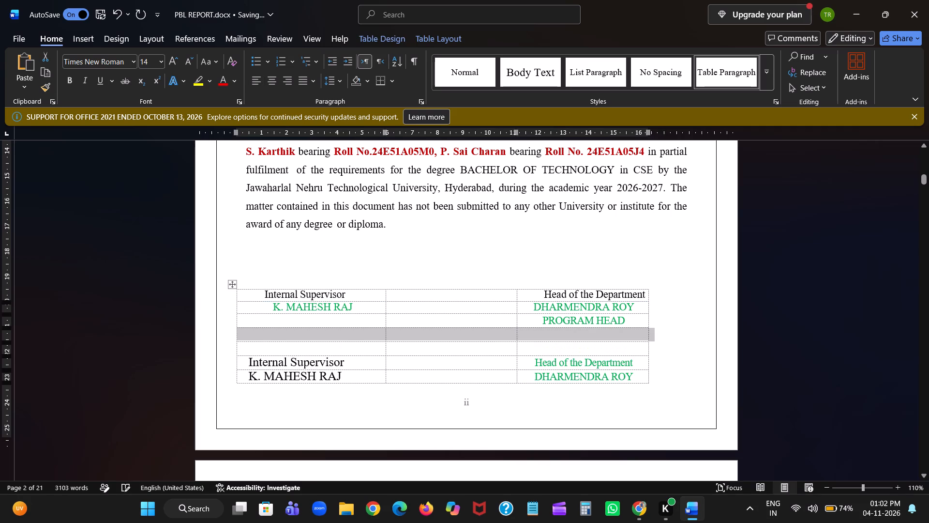
# Replace Head of the Department with EXTERNAL SUPERVISOR in the duplicated signature block.
pyautogui.moveTo(537, 365); pyautogui.dragTo(619, 365)
pyautogui.write('eX')
pyautogui.press('BackSpace')
pyautogui.press('BackSpace')
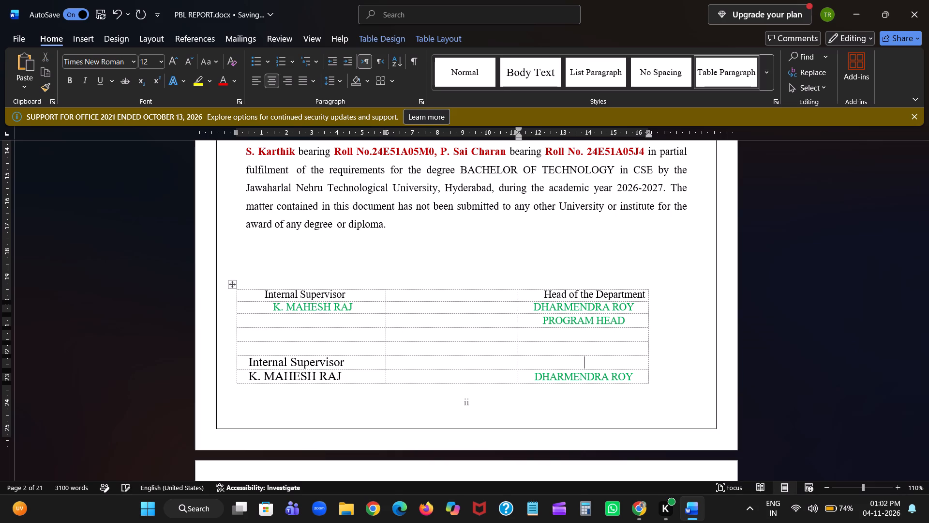
pyautogui.press('w')
pyautogui.press('BackSpace')
pyautogui.write('EXTERNAL')
pyautogui.press('space')
pyautogui.write('SUPERI')
pyautogui.press('BackSpace')
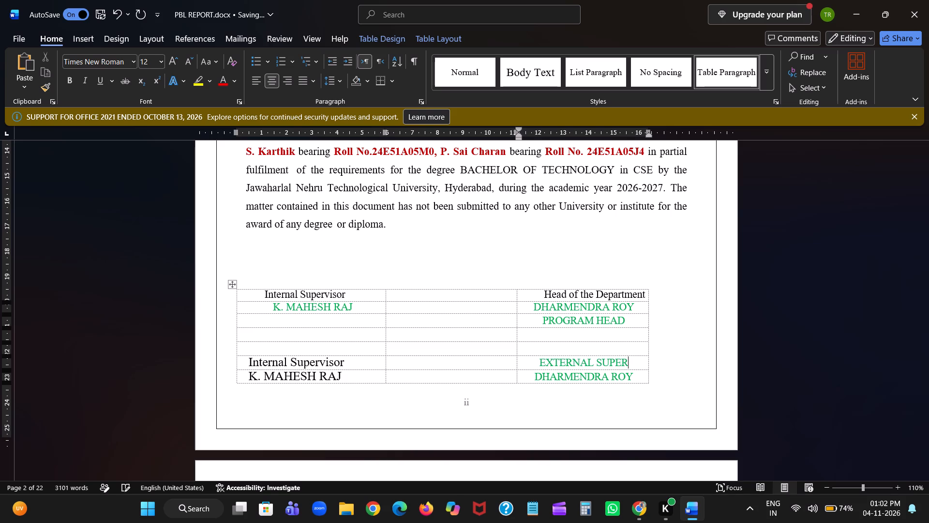
pyautogui.write('VISO')
pyautogui.press('r')
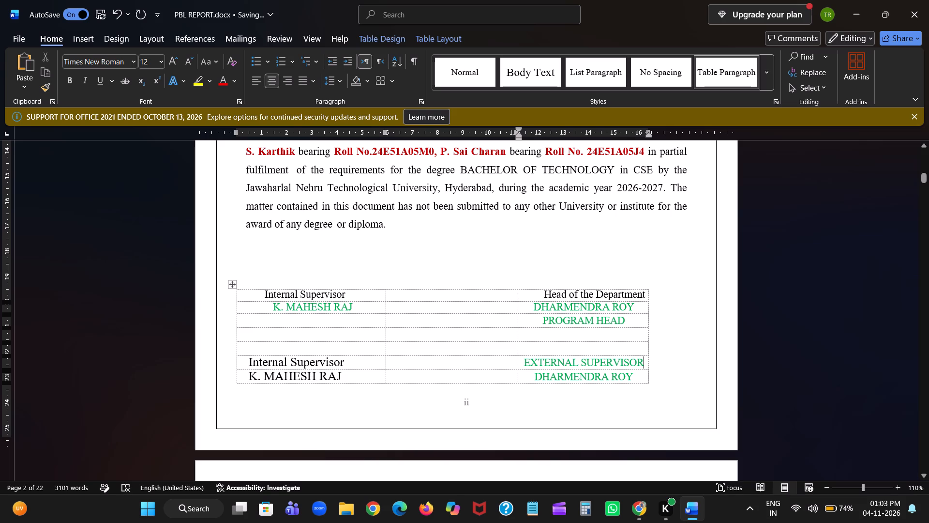
# Delete the duplicate block's Internal Supervisor cell and the name cell below it, shifting the remaining cells left.
pyautogui.moveTo(348, 364); pyautogui.dragTo(240, 371)
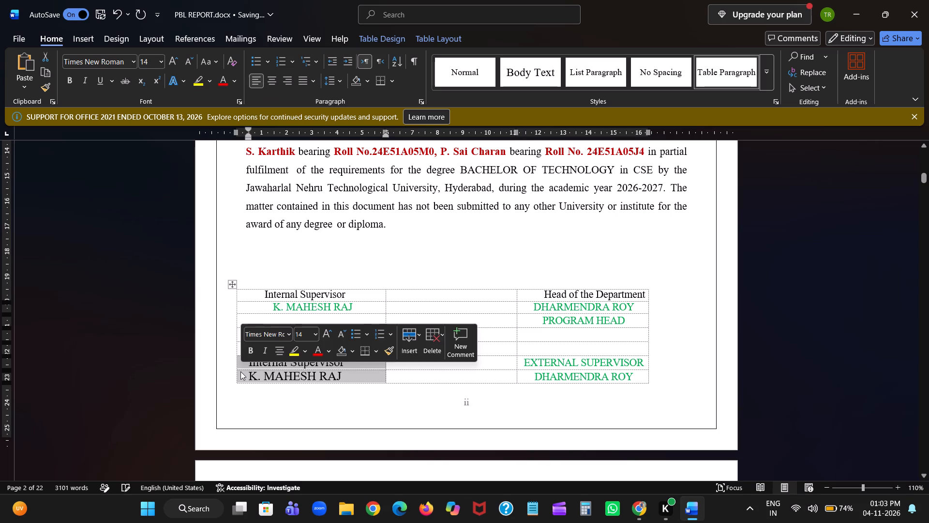
pyautogui.press('BackSpace')
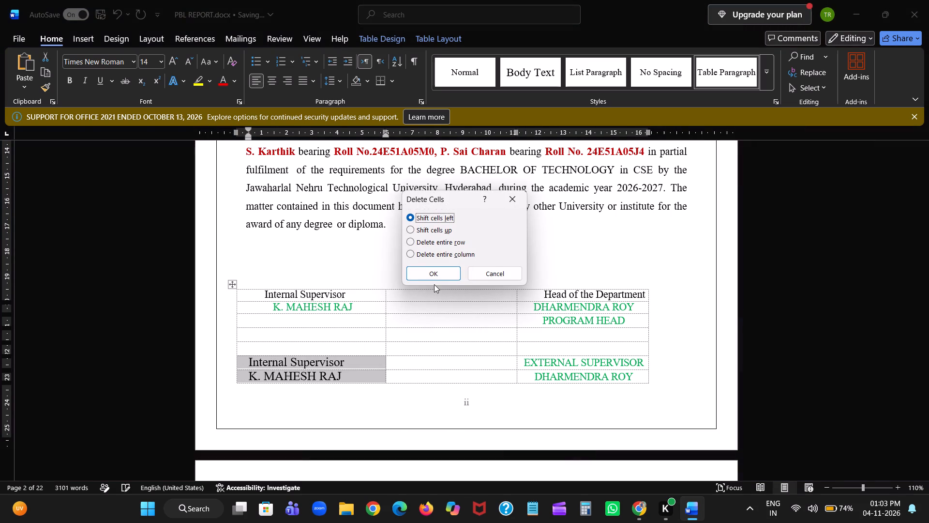
pyautogui.click(436, 277)
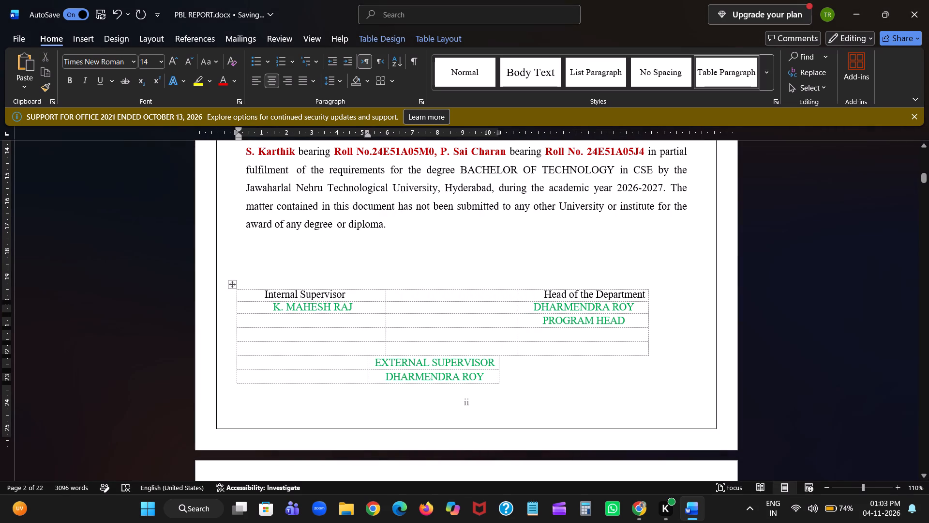
# Clear the department head's name from the cell beneath EXTERNAL SUPERVISOR.
pyautogui.click(516, 370)
pyautogui.doubleClick(482, 378)
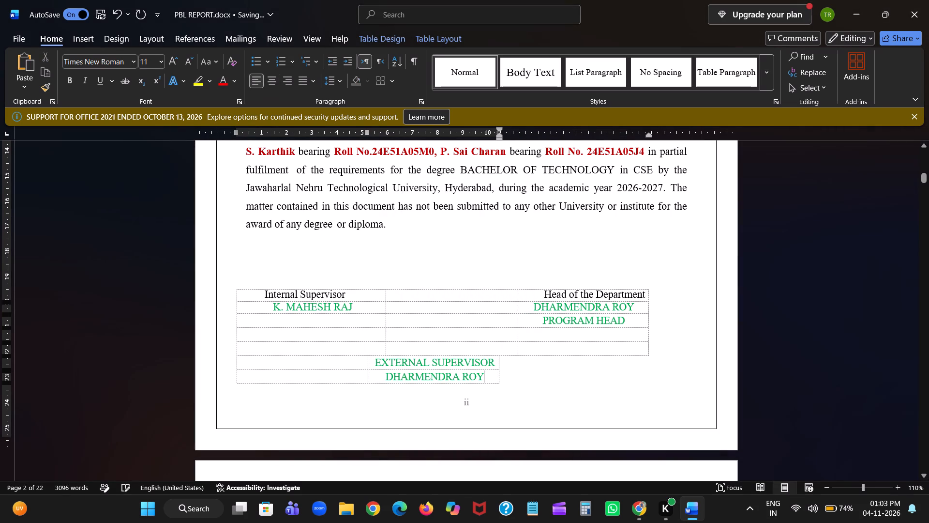
pyautogui.moveTo(482, 378); pyautogui.dragTo(391, 378)
pyautogui.press('BackSpace')
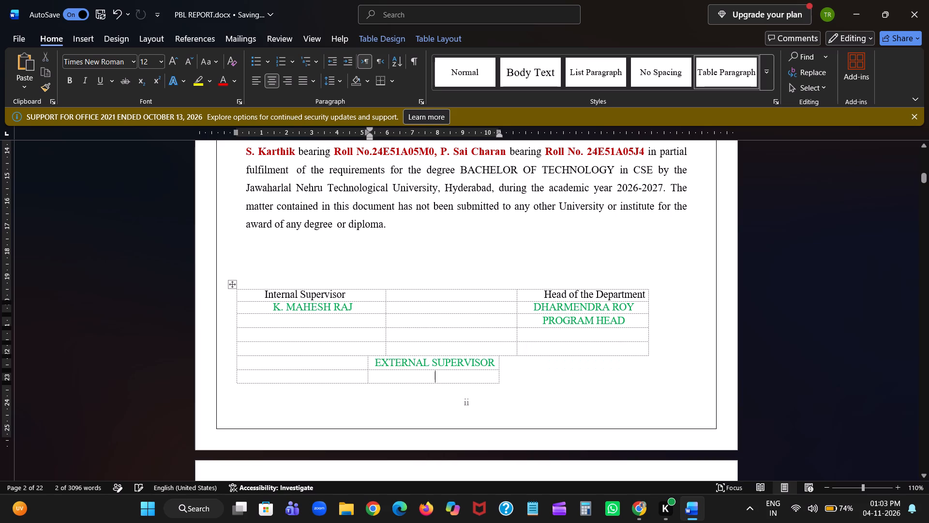
pyautogui.press('BackSpace')
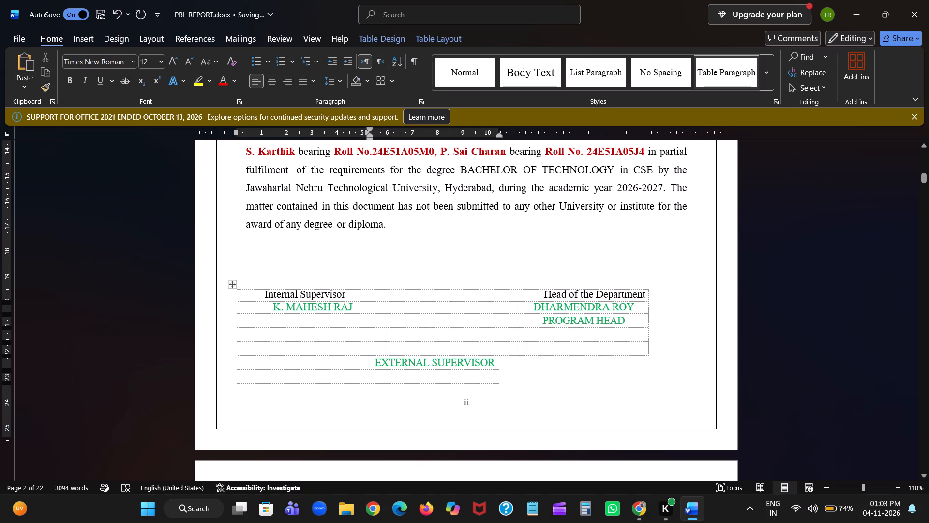
# Resize the EXTERNAL SUPERVISOR cells so their side borders line up with the Head of the Department column above.
pyautogui.click(362, 368)
pyautogui.click(380, 363)
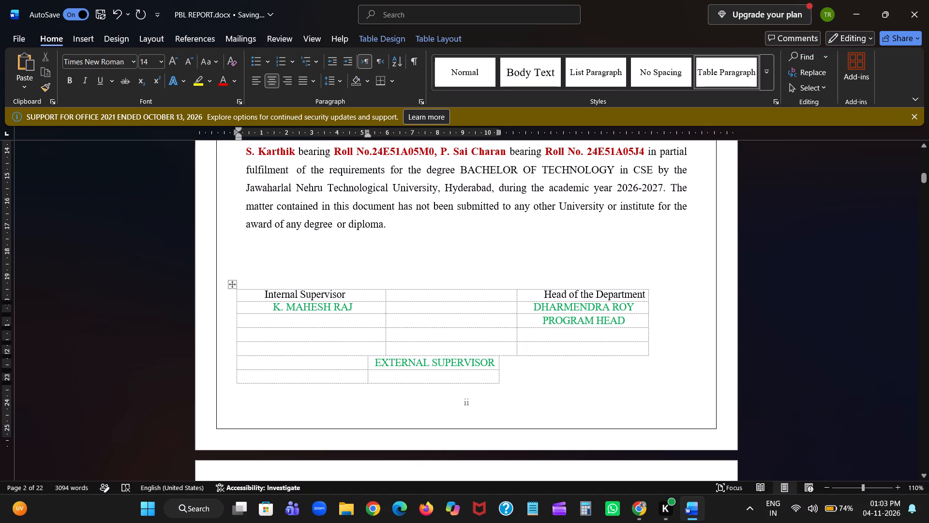
pyautogui.click(368, 363)
pyautogui.moveTo(367, 363); pyautogui.dragTo(482, 360)
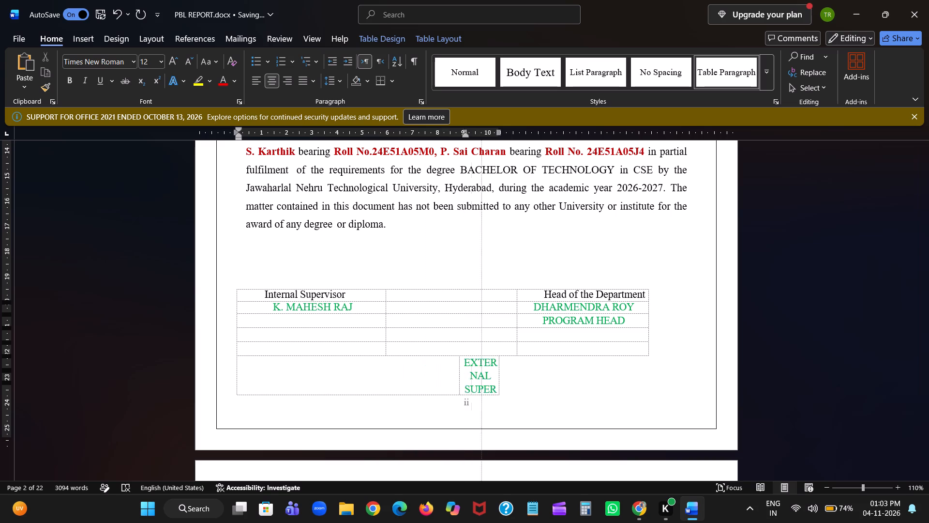
pyautogui.moveTo(482, 360); pyautogui.dragTo(474, 376)
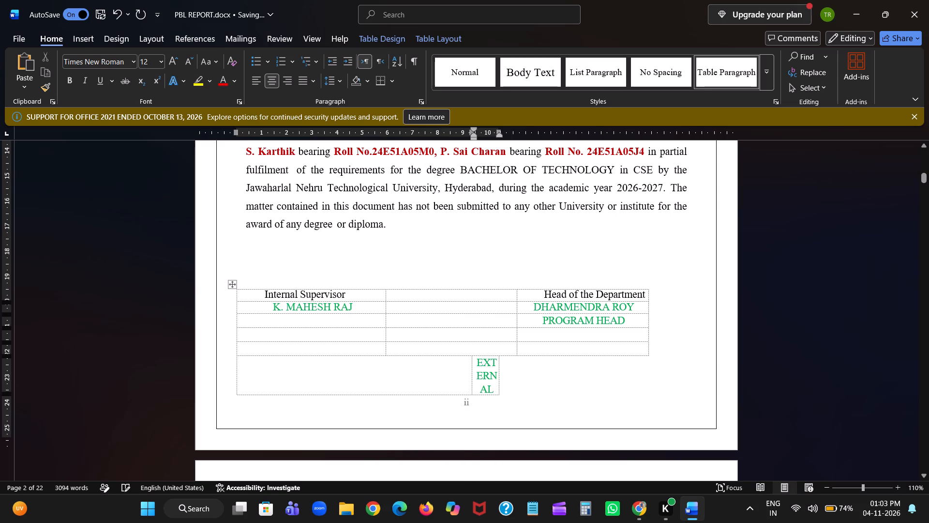
pyautogui.moveTo(499, 372); pyautogui.dragTo(628, 370)
pyautogui.moveTo(498, 367); pyautogui.dragTo(630, 369)
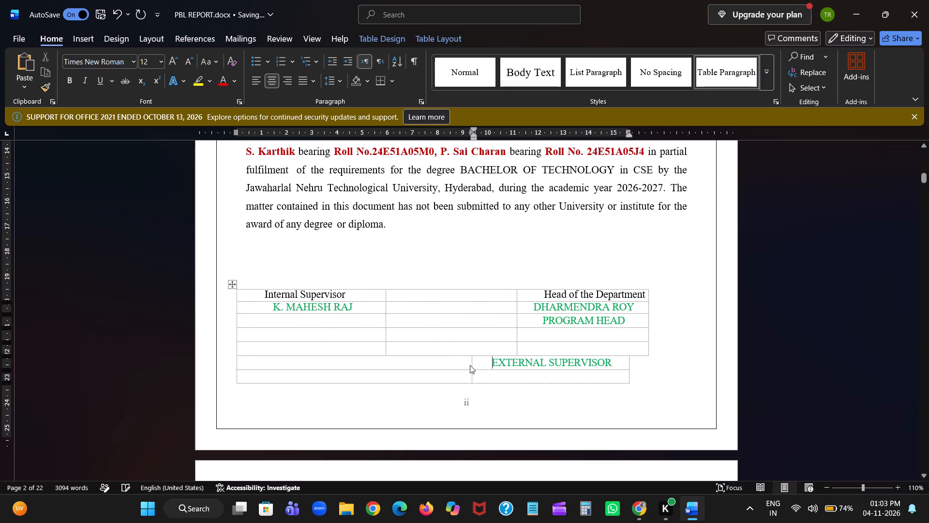
pyautogui.moveTo(471, 365); pyautogui.dragTo(491, 367)
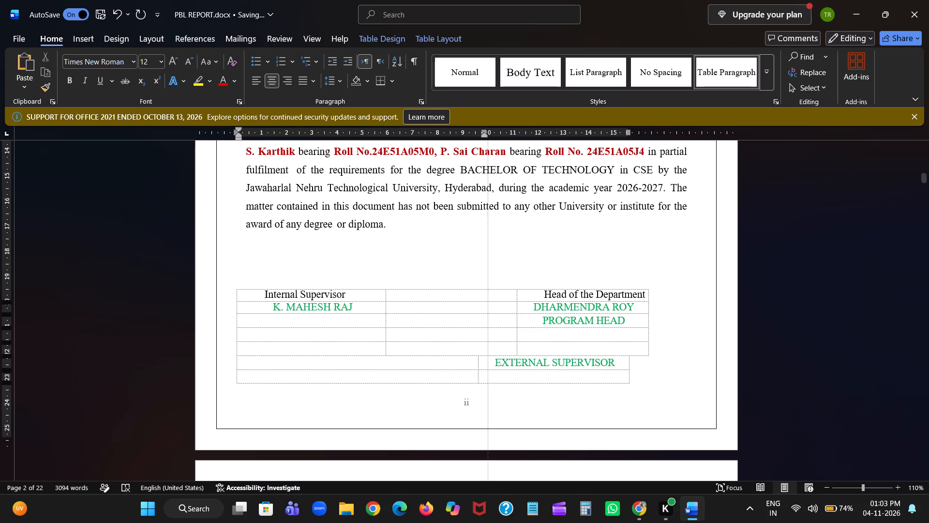
pyautogui.moveTo(491, 367); pyautogui.dragTo(519, 365)
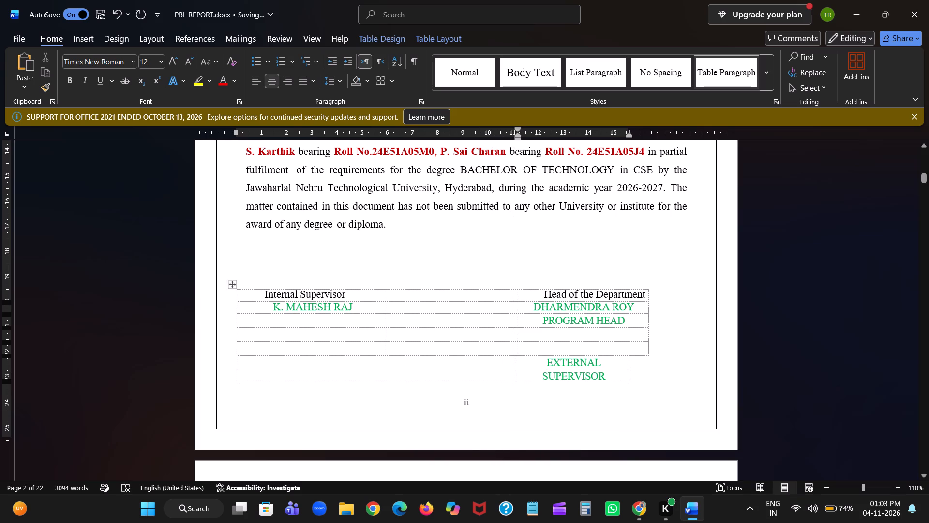
pyautogui.moveTo(629, 366); pyautogui.dragTo(649, 366)
pyautogui.moveTo(629, 364); pyautogui.dragTo(644, 372)
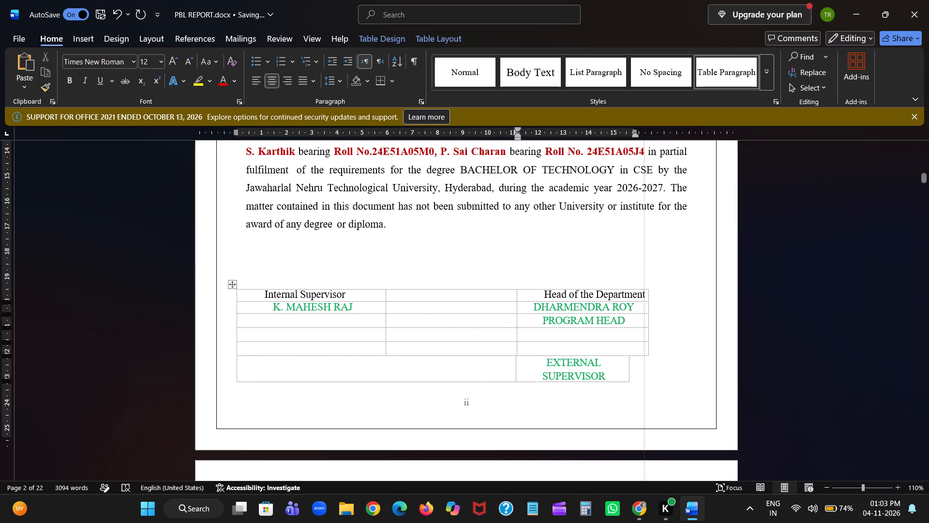
pyautogui.moveTo(644, 372); pyautogui.dragTo(649, 373)
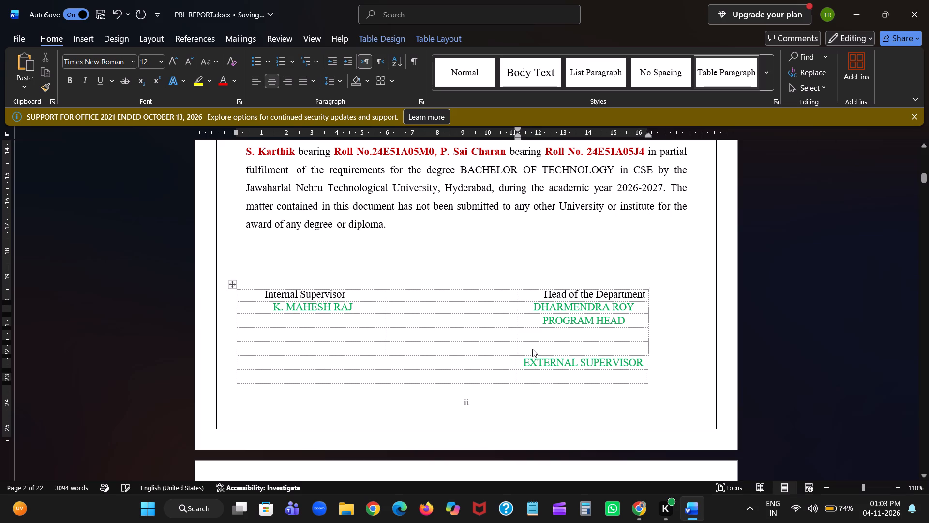
# Insert one more blank row between the upper signature block and the EXTERNAL SUPERVISOR row.
pyautogui.click(231, 342)
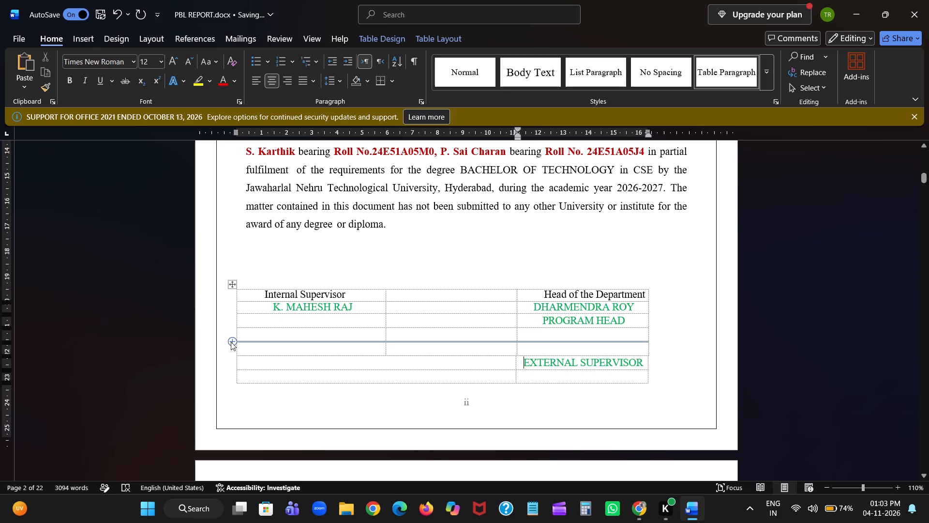
pyautogui.click(680, 405)
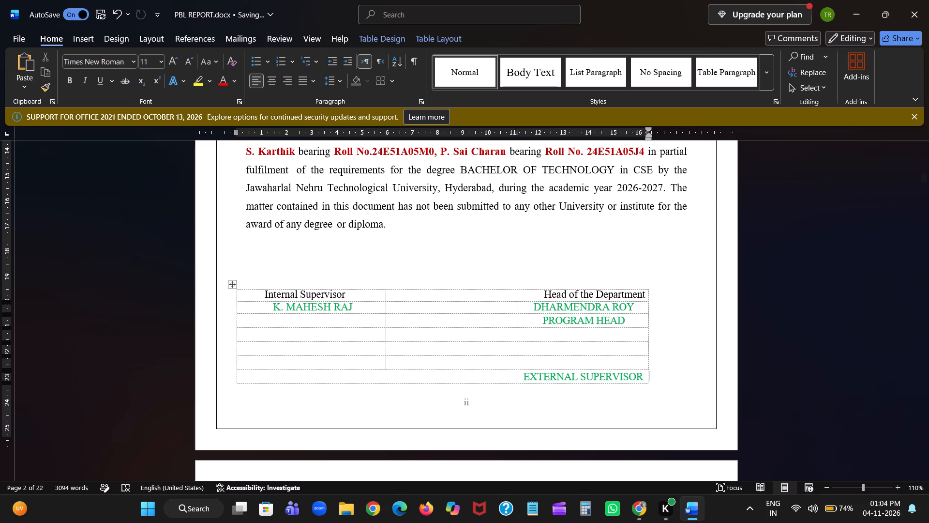
# Replace Head of the Department with Program Head in the certificate's signature table.
pyautogui.moveTo(542, 295); pyautogui.dragTo(624, 293)
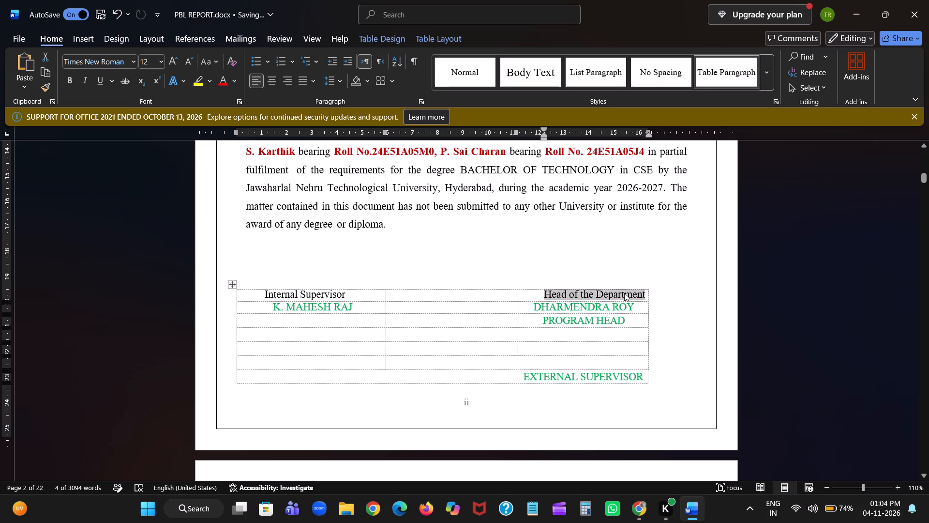
pyautogui.hotkey('shift', 'p')
pyautogui.press('BackSpace')
pyautogui.press('p')
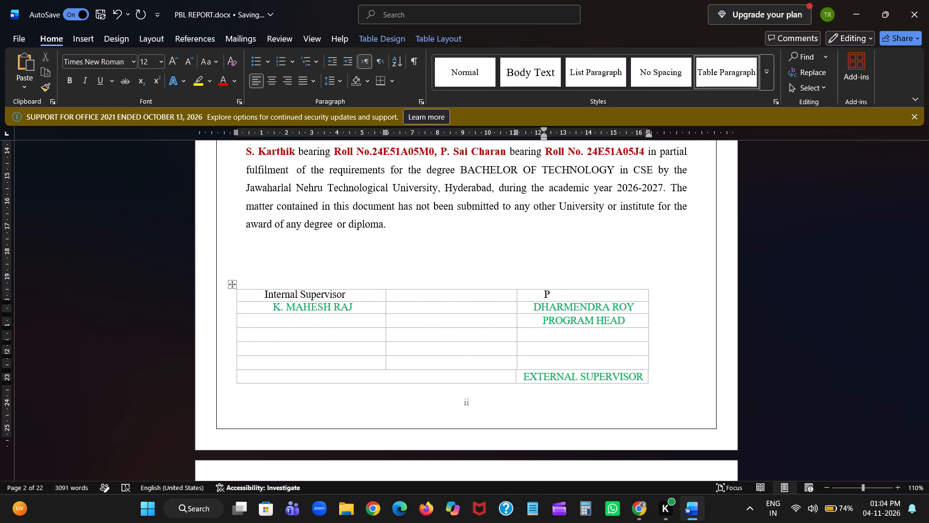
pyautogui.press('r')
pyautogui.write('ogram Head')
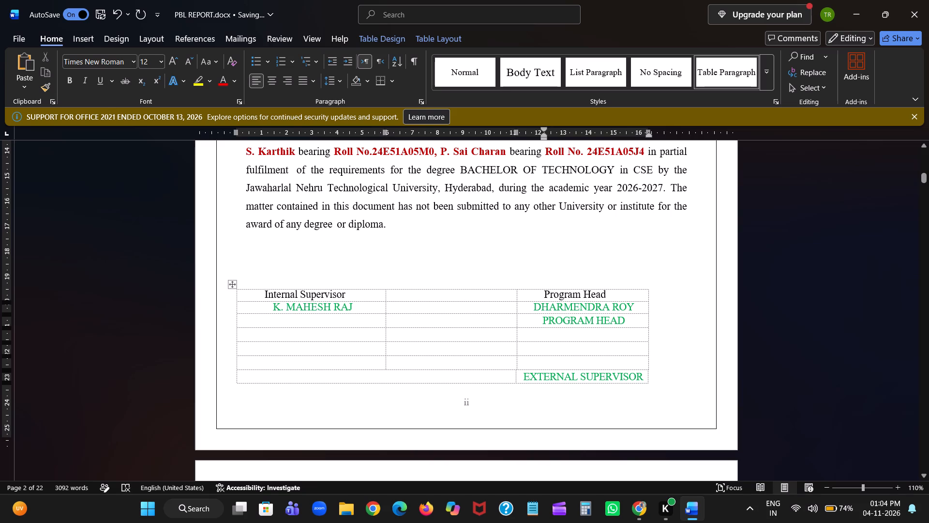
# Delete the PROGRAM HEAD text beneath the program head's name in the signature table.
pyautogui.click(623, 321)
pyautogui.moveTo(623, 321); pyautogui.dragTo(553, 323)
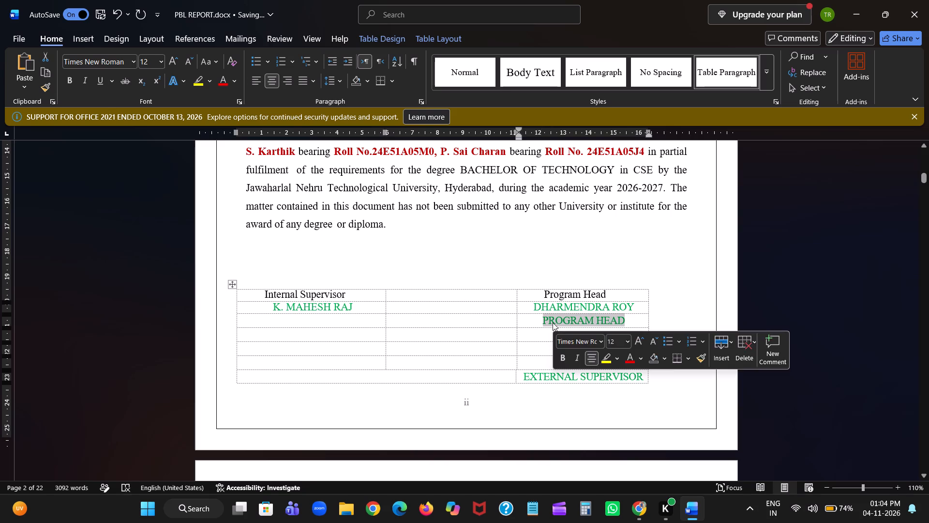
pyautogui.press('BackSpace')
pyautogui.click(315, 318)
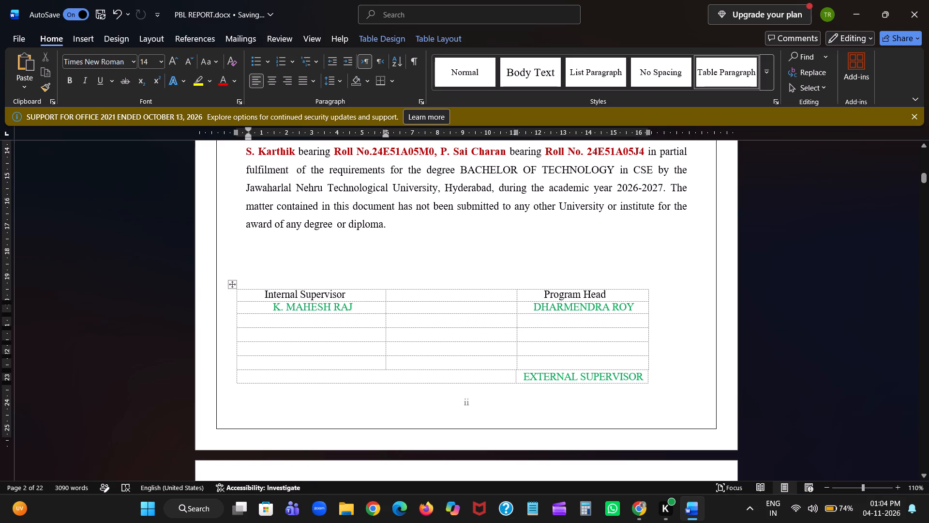
# Delete the two leftover signature table rows, including the PROGRAM HEAD row, that spill onto the page after the certificate.
pyautogui.scroll(-2, 582, 323)
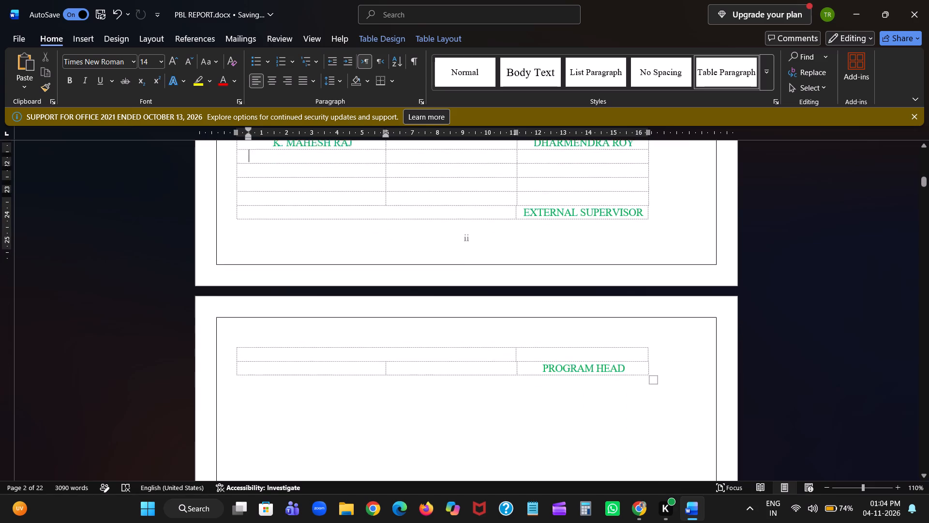
pyautogui.click(652, 357)
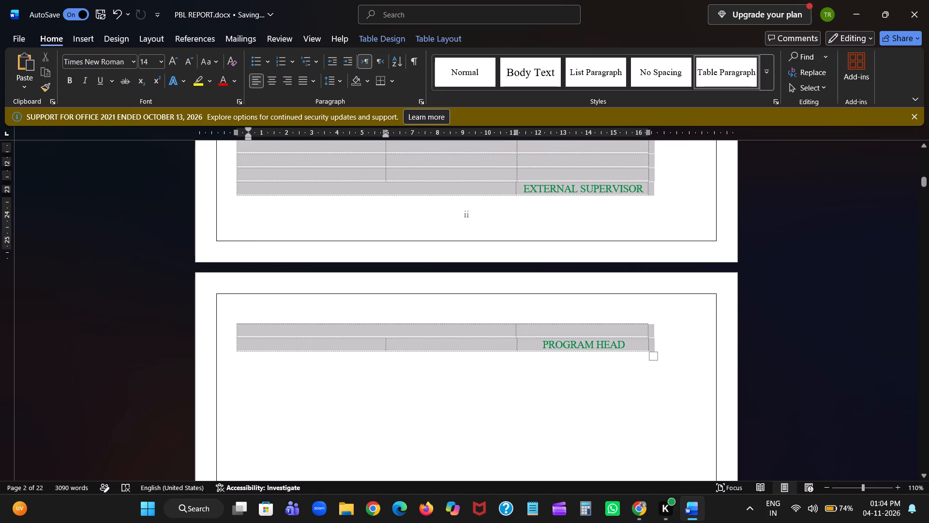
pyautogui.click(567, 363)
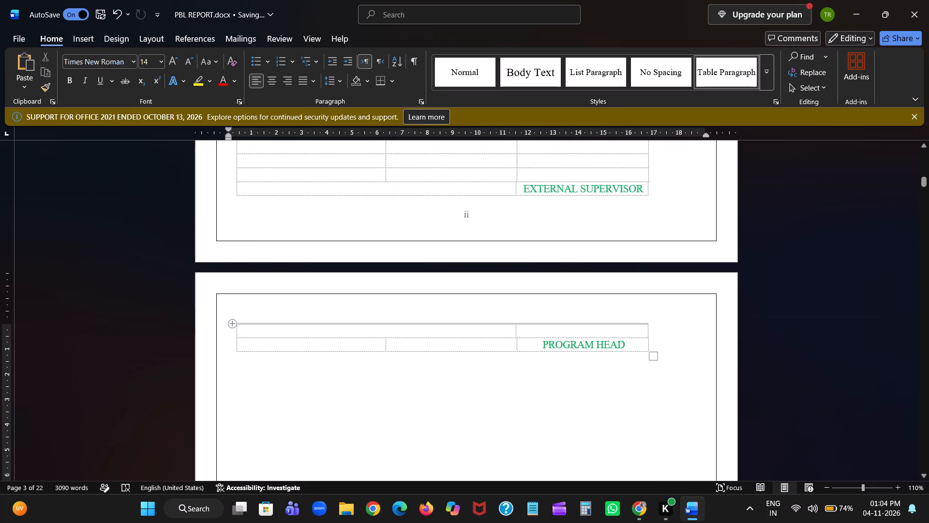
pyautogui.moveTo(228, 324); pyautogui.dragTo(257, 335)
pyautogui.moveTo(229, 328); pyautogui.dragTo(230, 342)
pyautogui.press('BackSpace')
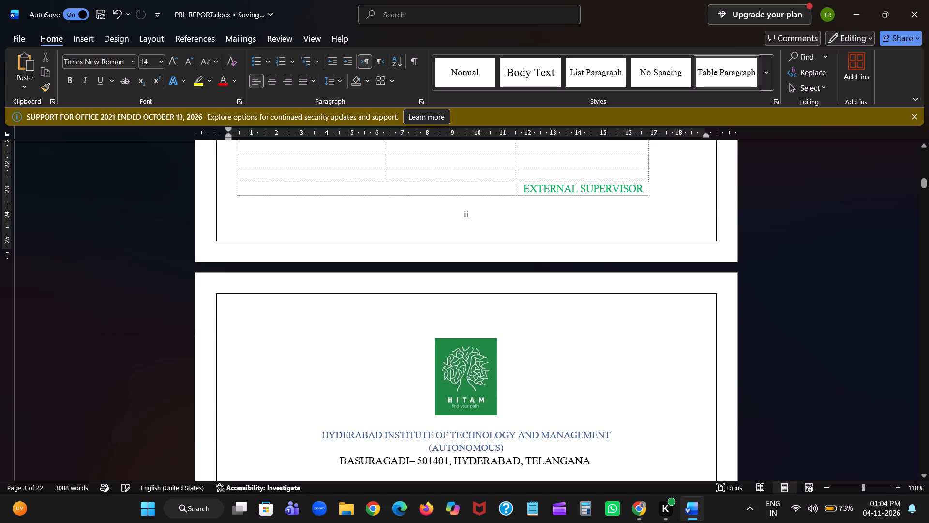
# Change PBL to PBL-2 in the opening sentence of the certificate text.
pyautogui.scroll(-2, 365, 334)
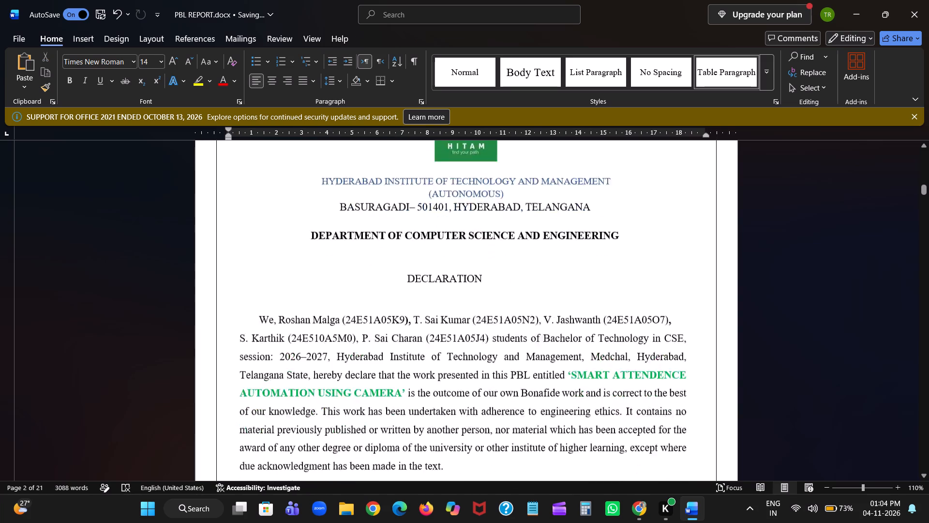
pyautogui.scroll(-2, 365, 334)
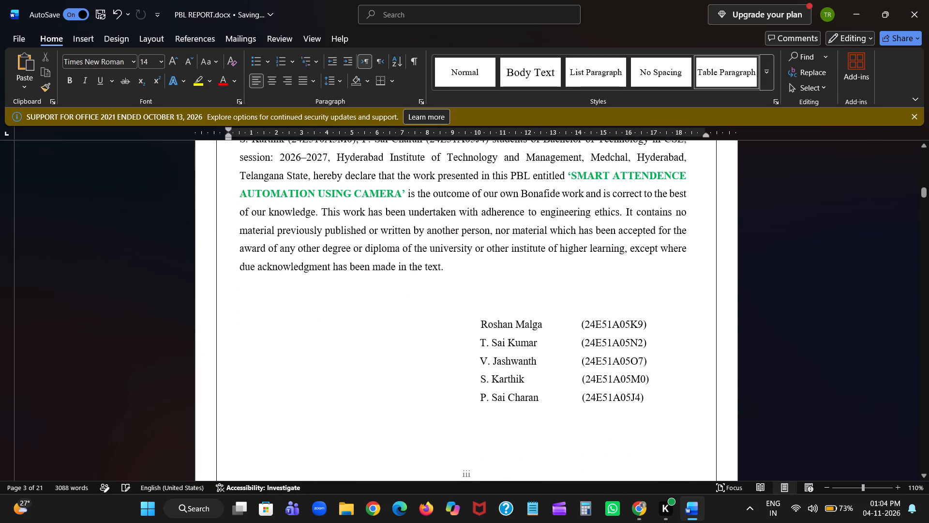
pyautogui.scroll(1, 365, 334)
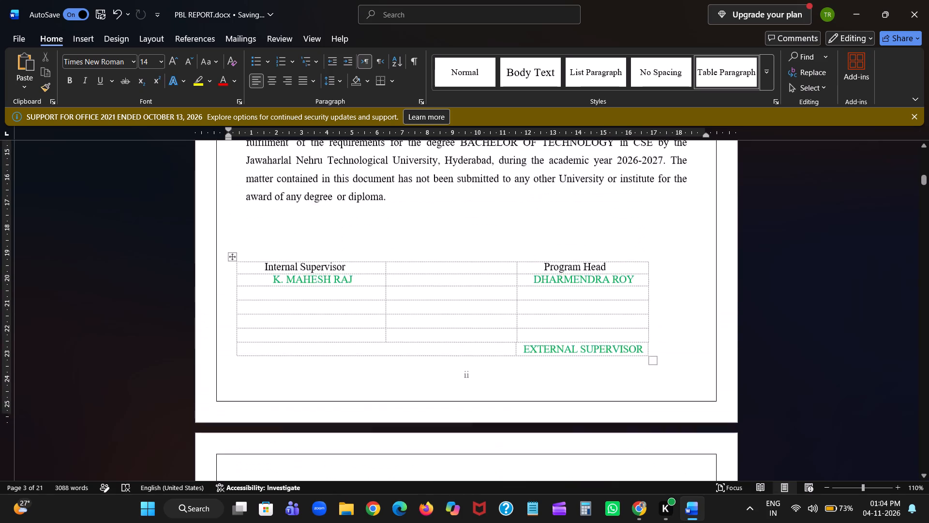
pyautogui.scroll(1, 365, 334)
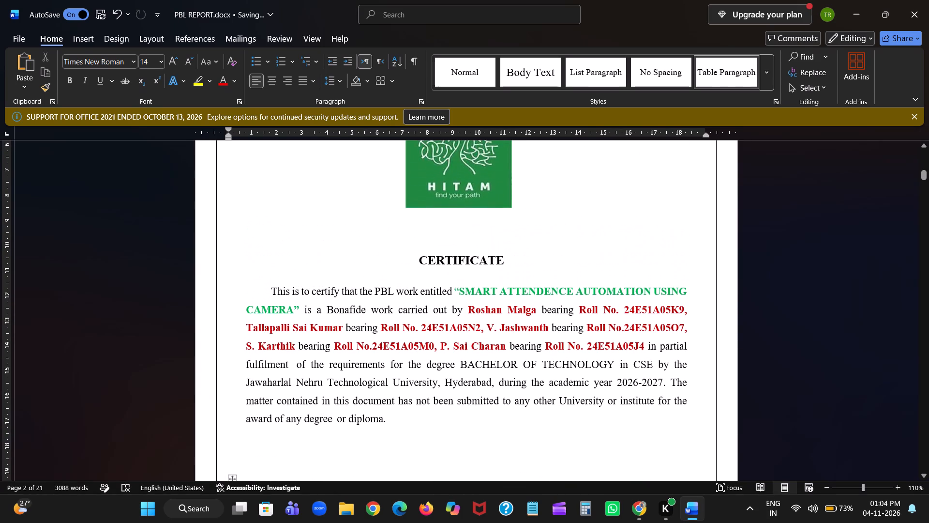
pyautogui.click(392, 293)
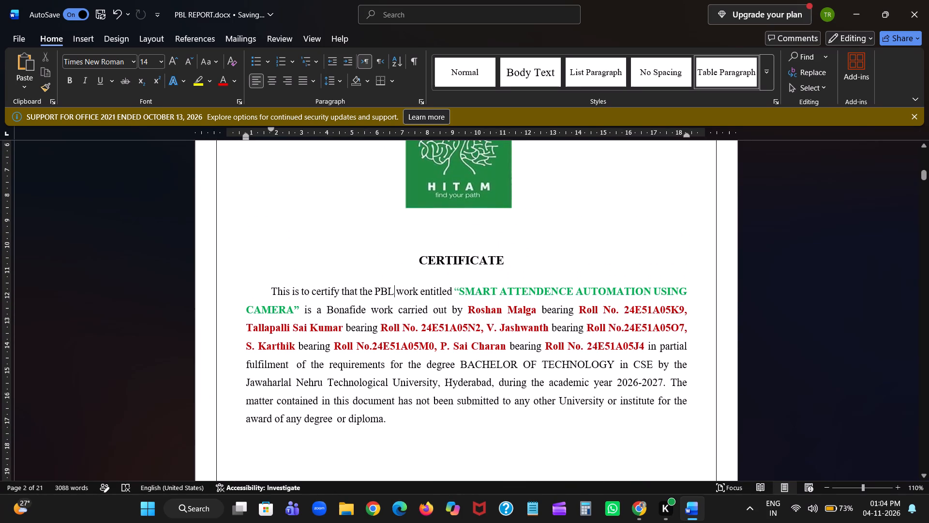
pyautogui.write('-')
pyautogui.press('space')
pyautogui.press('BackSpace')
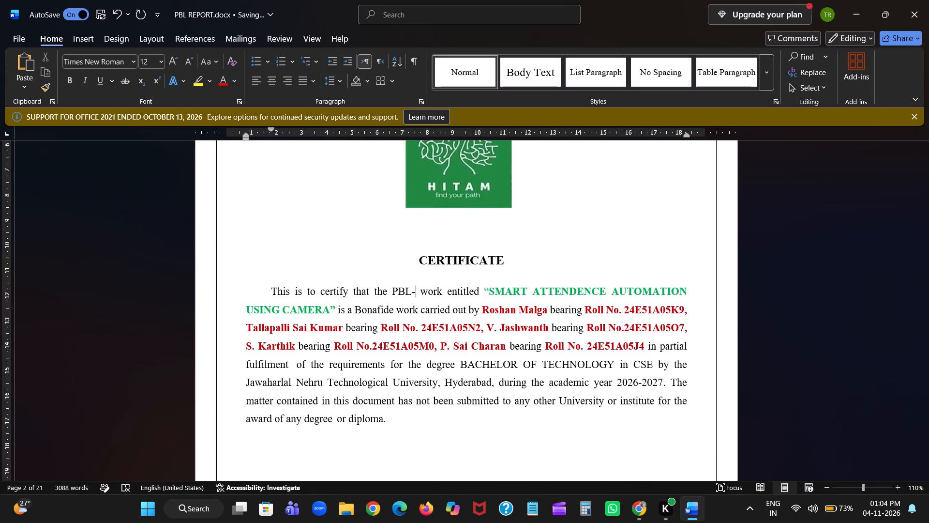
pyautogui.write('2')
pyautogui.press('space')
pyautogui.press('BackSpace')
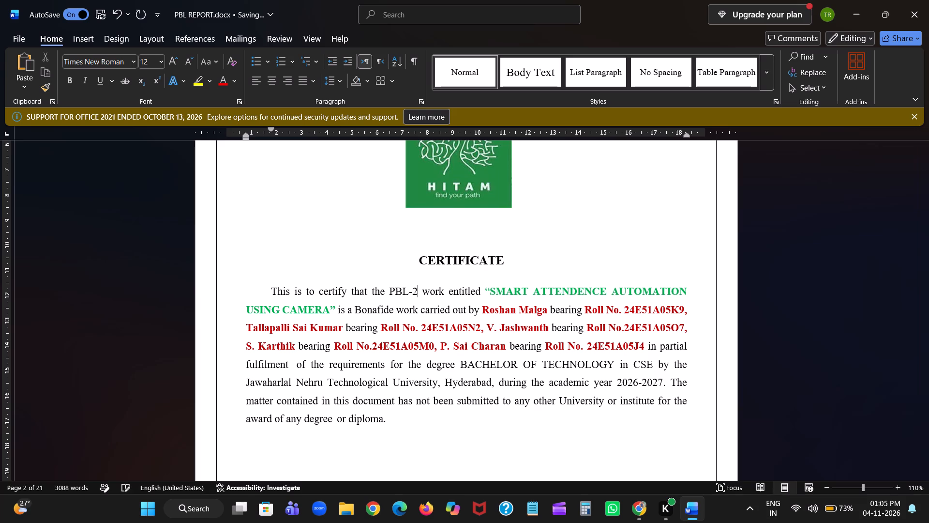
pyautogui.click(459, 319)
# Save the report document.
pyautogui.scroll(1, 442, 358)
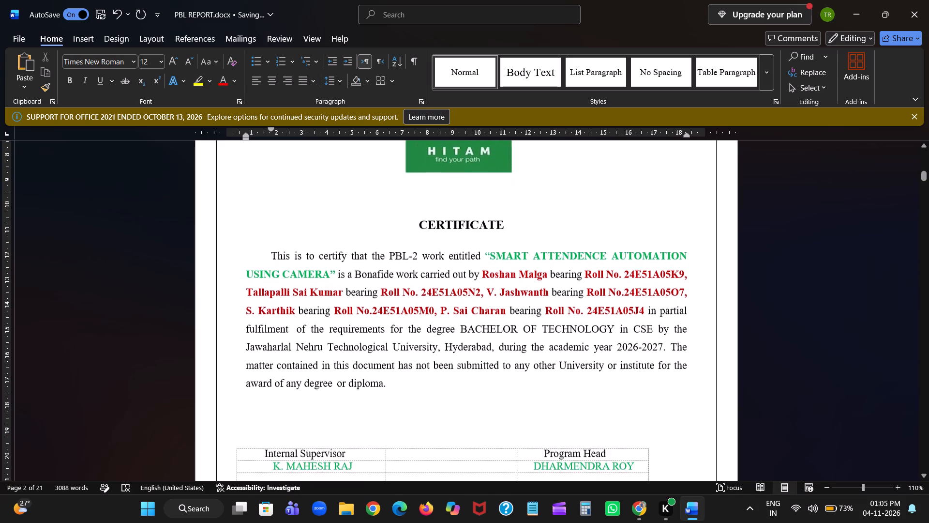
pyautogui.scroll(2, 442, 358)
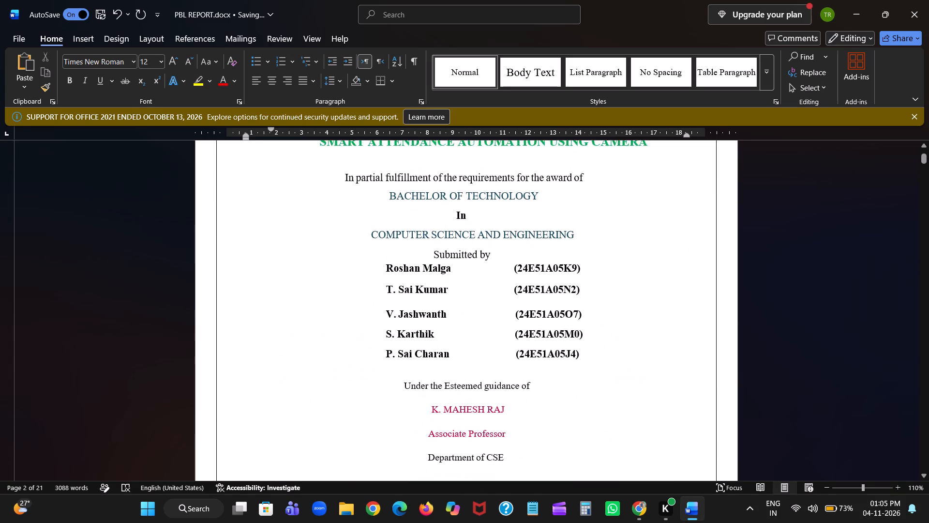
pyautogui.scroll(1, 442, 358)
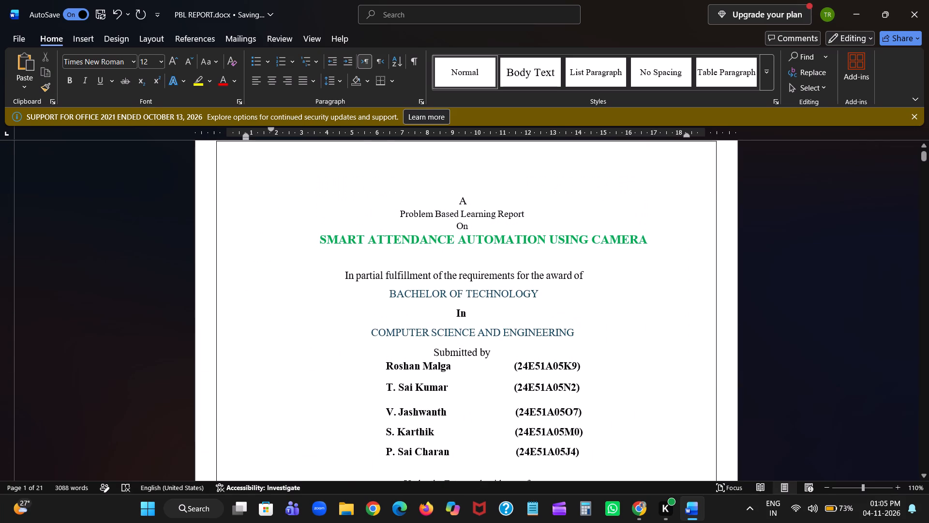
pyautogui.hotkey('ctrl', 's')
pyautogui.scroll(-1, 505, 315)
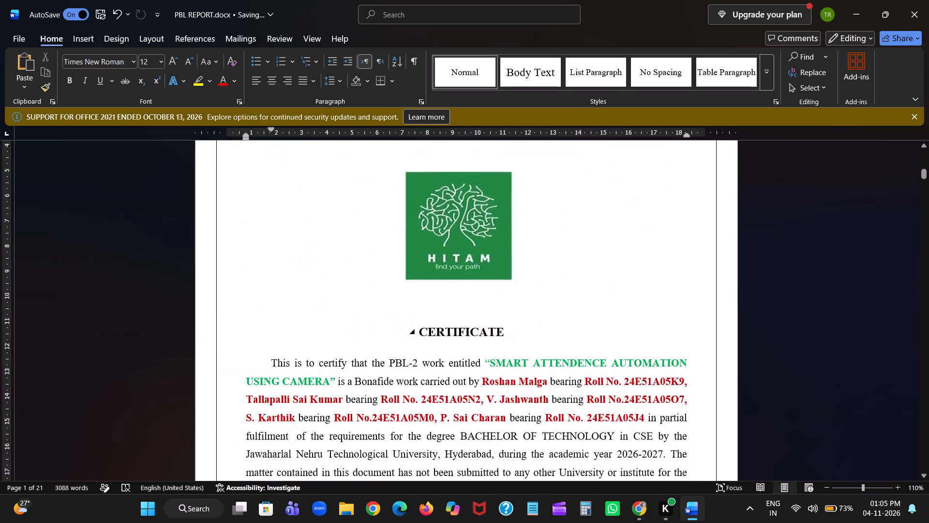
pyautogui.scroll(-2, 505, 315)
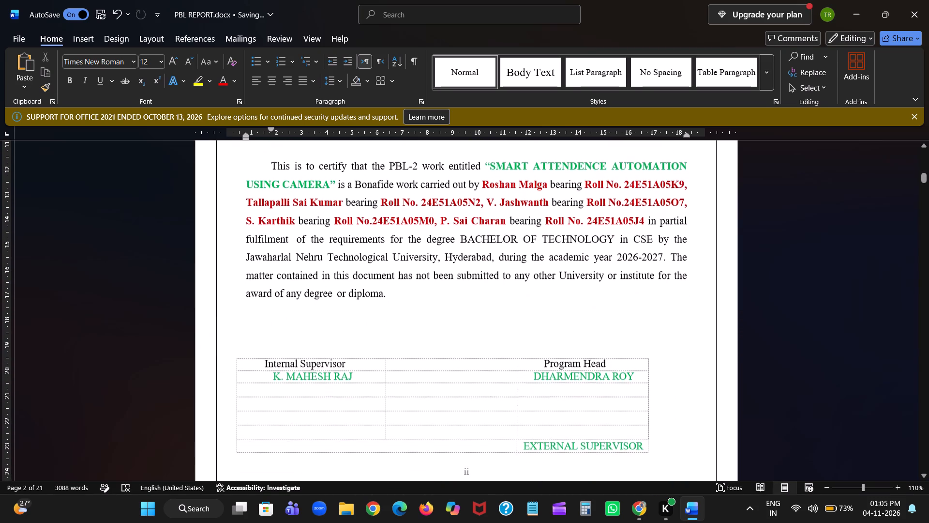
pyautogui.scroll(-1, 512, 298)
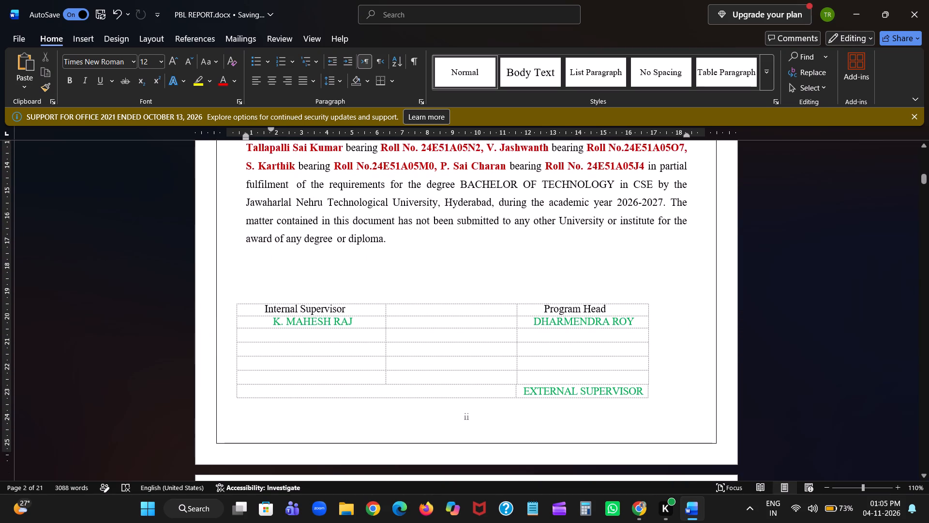
# Change PBL to PBL-2 in the declaration text, just before the project title.
pyautogui.scroll(-1, 487, 281)
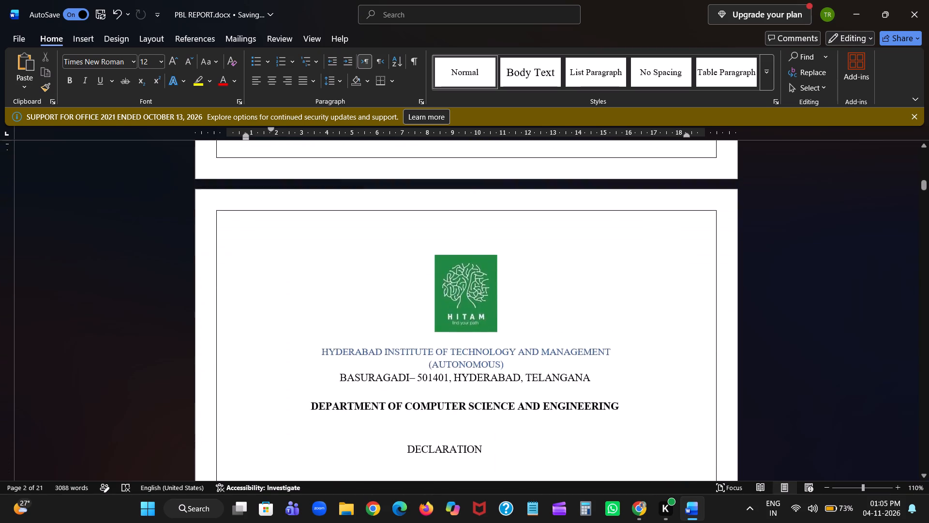
pyautogui.scroll(-2, 487, 281)
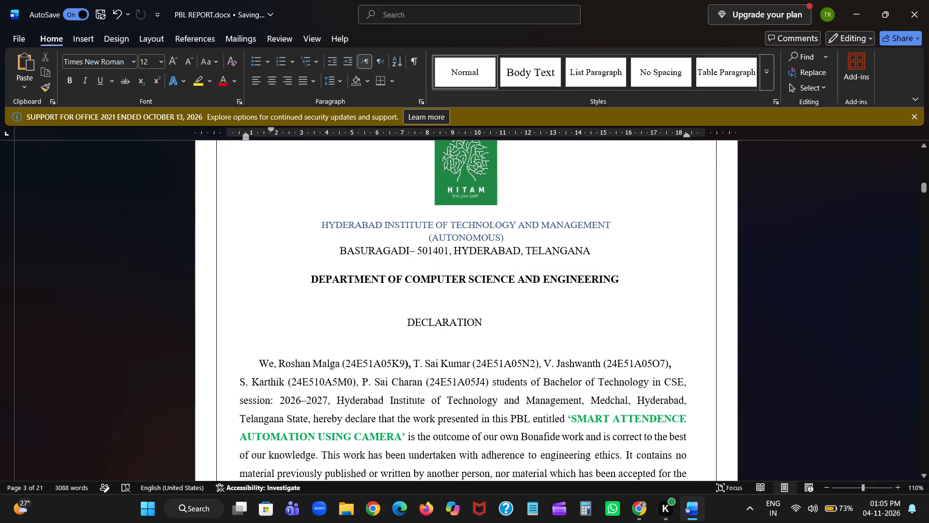
pyautogui.scroll(2, 487, 281)
pyautogui.scroll(-2, 487, 281)
pyautogui.scroll(-1, 432, 301)
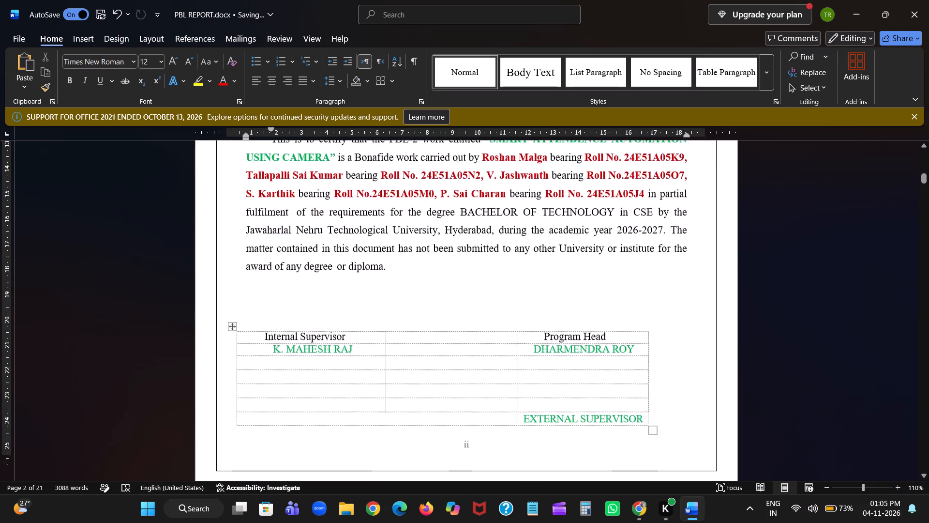
pyautogui.scroll(-1, 432, 301)
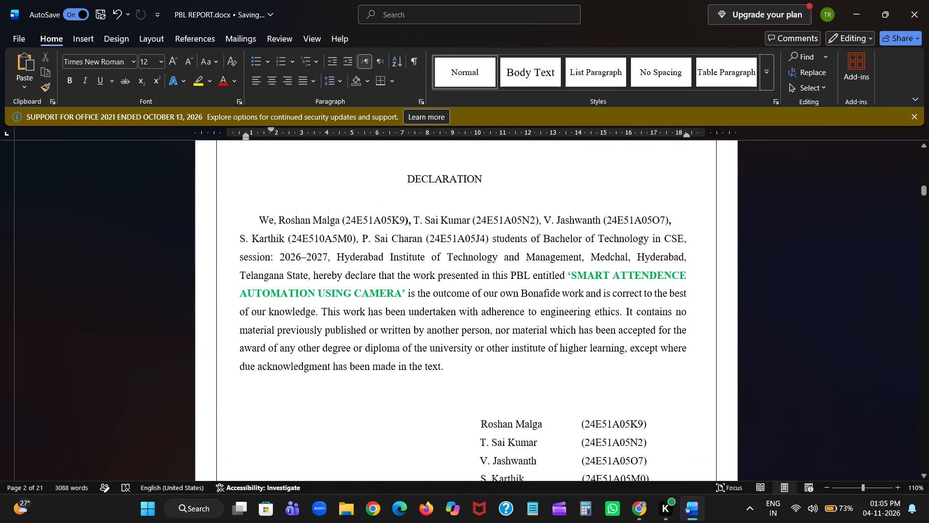
pyautogui.click(528, 279)
pyautogui.press('-')
pyautogui.press('2')
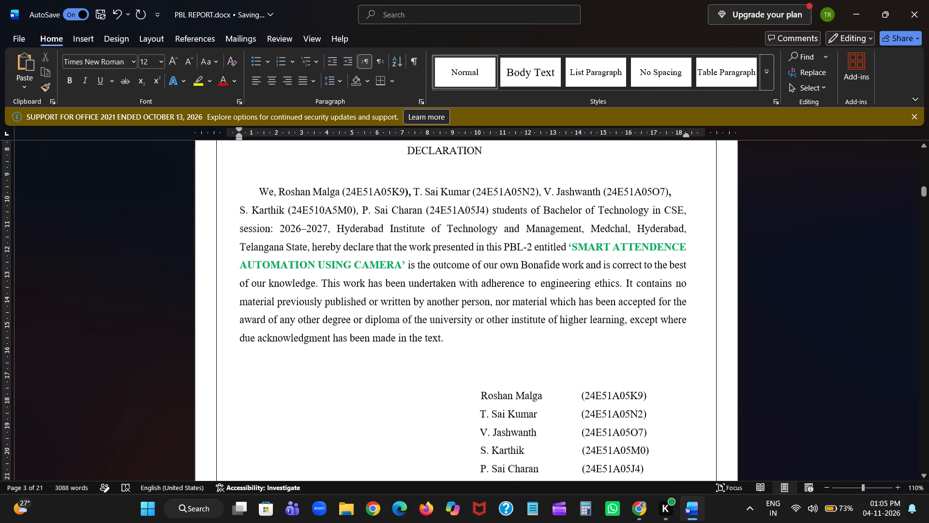
# Save the report document.
pyautogui.scroll(-1, 494, 299)
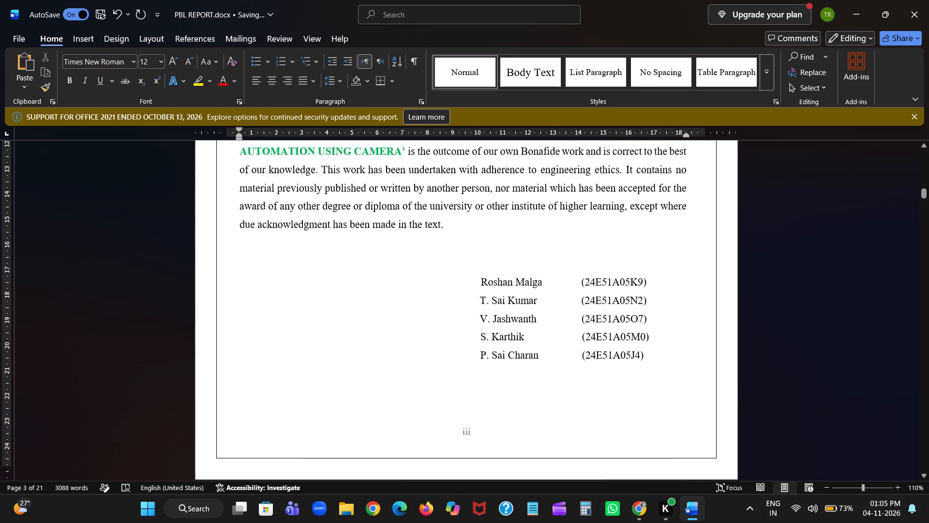
pyautogui.hotkey('ctrl', 's')
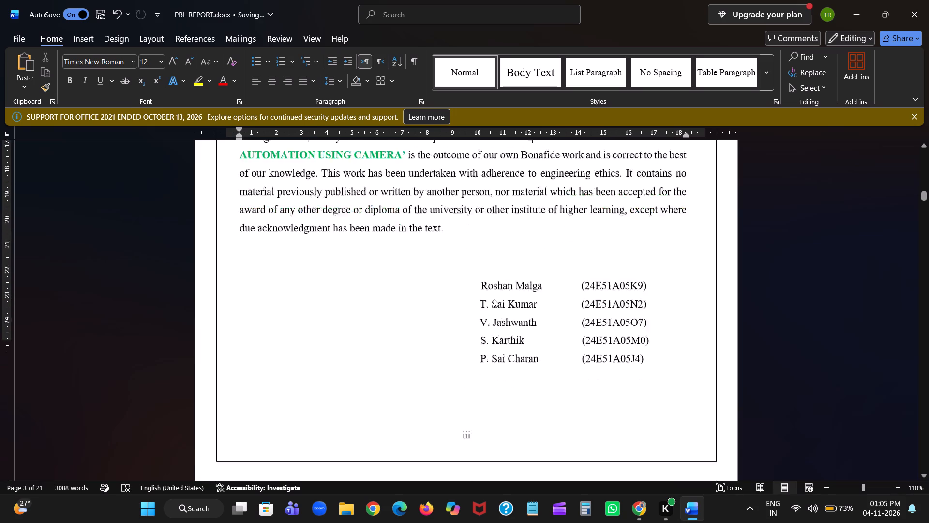
# Replace "Head of the Department," with "Program Head," in the third thank-you paragraph of the Acknowledgement.
pyautogui.scroll(-1, 494, 299)
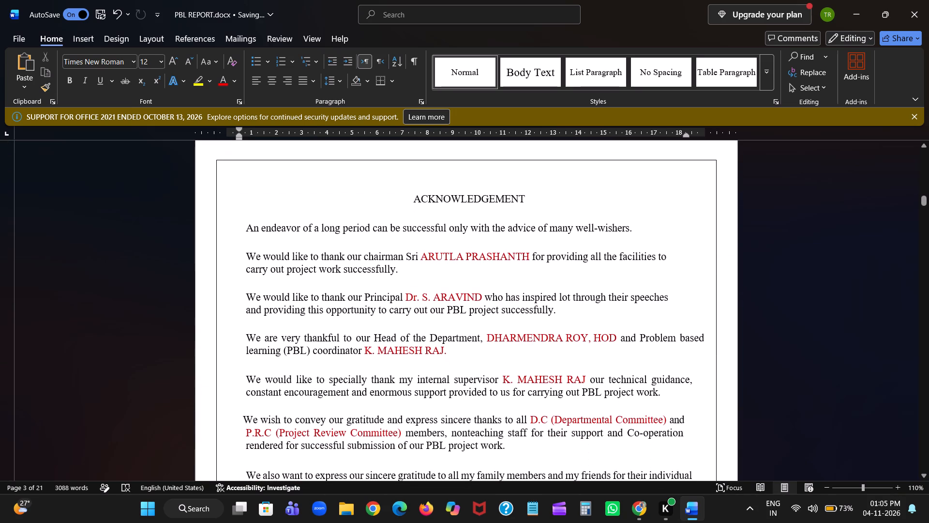
pyautogui.moveTo(480, 339); pyautogui.dragTo(480, 339)
pyautogui.moveTo(480, 339); pyautogui.dragTo(374, 336)
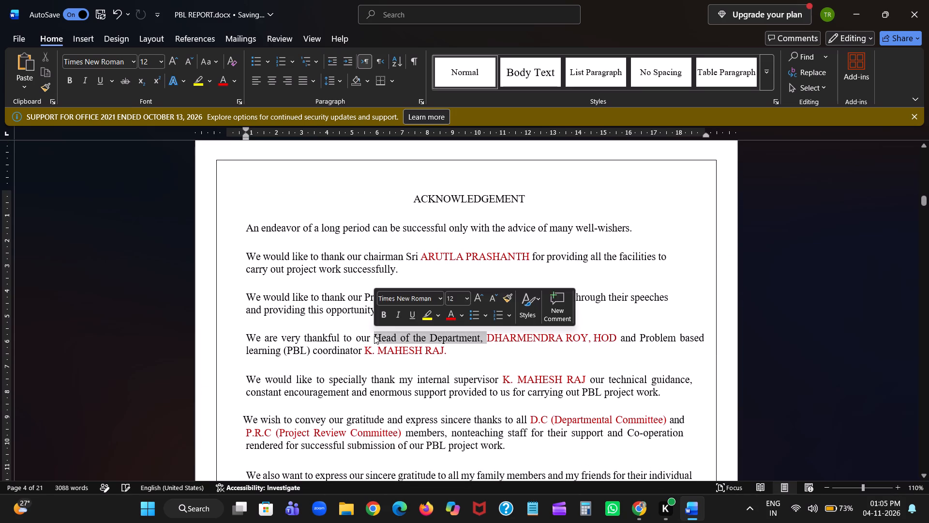
pyautogui.write('Program')
pyautogui.press('space')
pyautogui.write('Head')
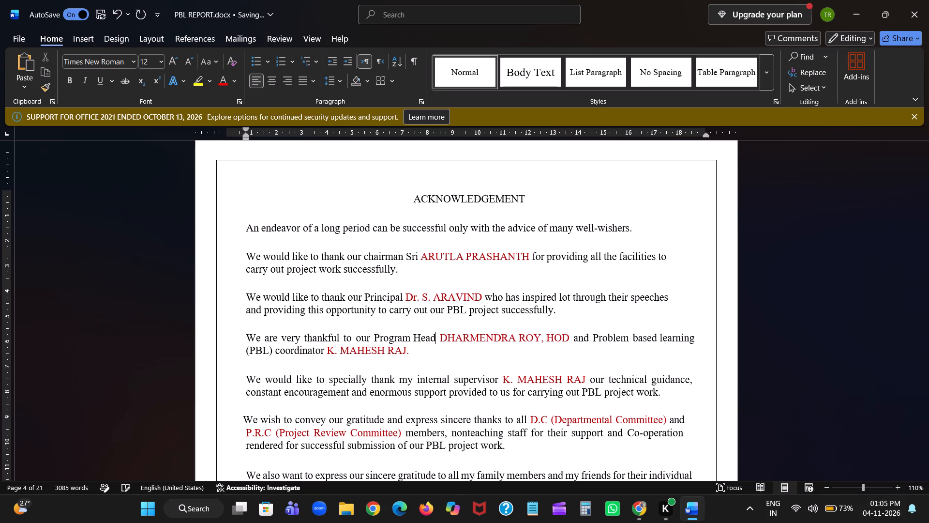
pyautogui.press(',')
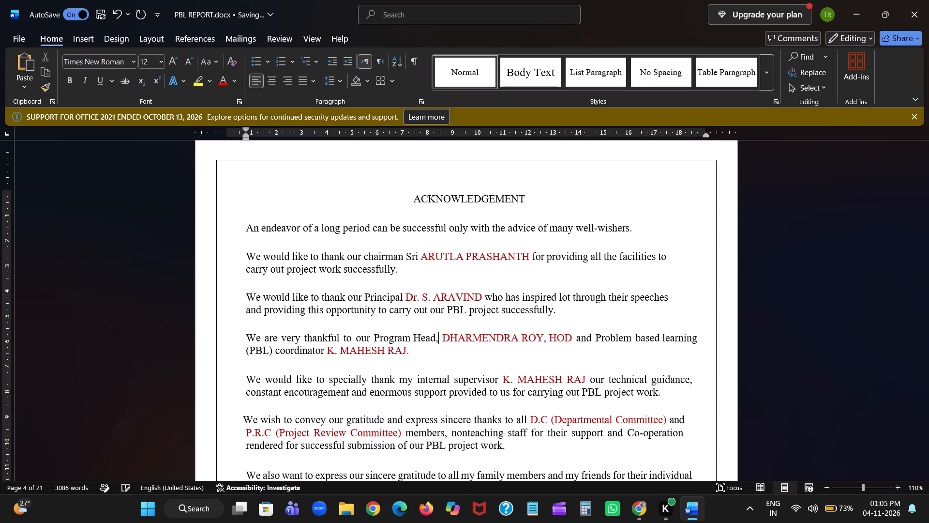
# Delete HOD after the program head's name in the Acknowledgement, keeping the comma.
pyautogui.click(571, 338)
pyautogui.press('BackSpace')
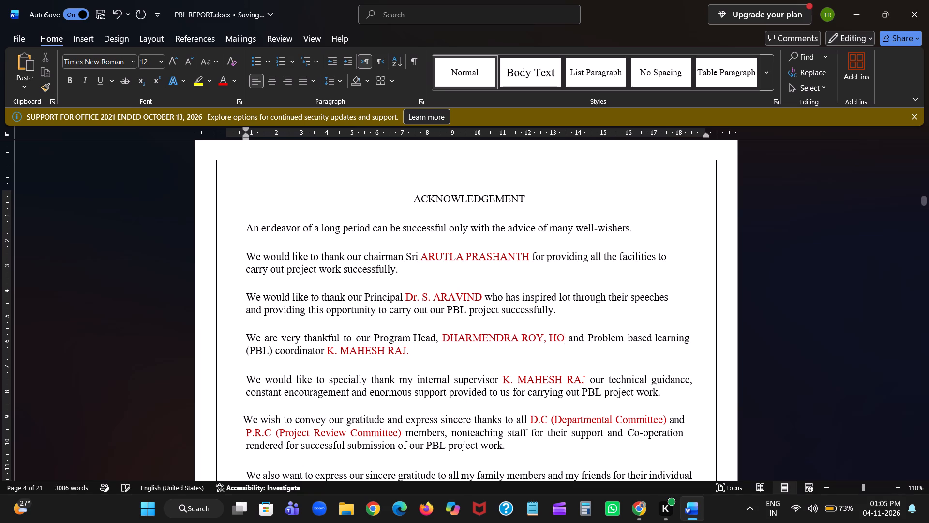
pyautogui.press('BackSpace')
pyautogui.press('BackSpace')
pyautogui.press('BackSpace')
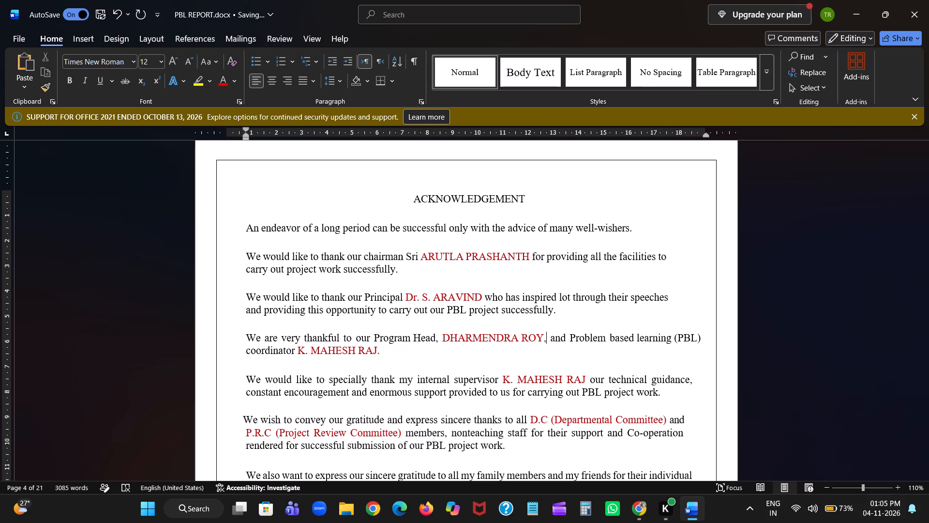
# Change the coordinator wording in the Acknowledgement to "Problem based learning- 2 (PBL-2)".
pyautogui.click(702, 336)
pyautogui.click(672, 339)
pyautogui.press('-')
pyautogui.press('space')
pyautogui.write('2')
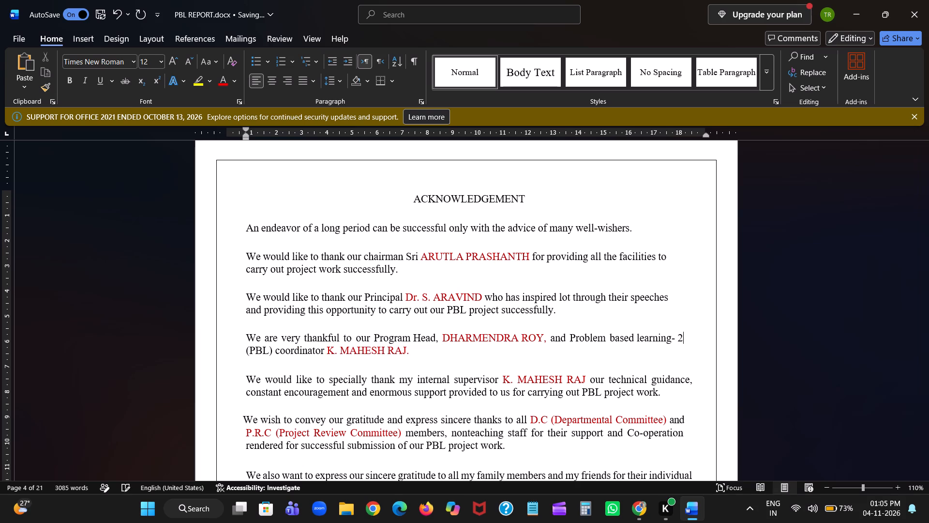
pyautogui.click(269, 351)
pyautogui.press('-')
pyautogui.press('2')
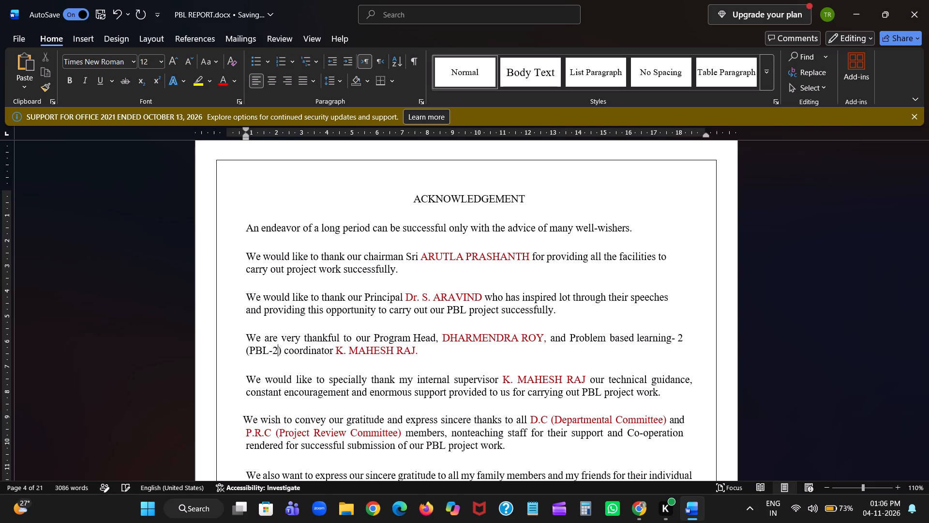
# Save the report document, removing any stray character after the coordinator's name.
pyautogui.click(423, 356)
pyautogui.scroll(-1, 423, 356)
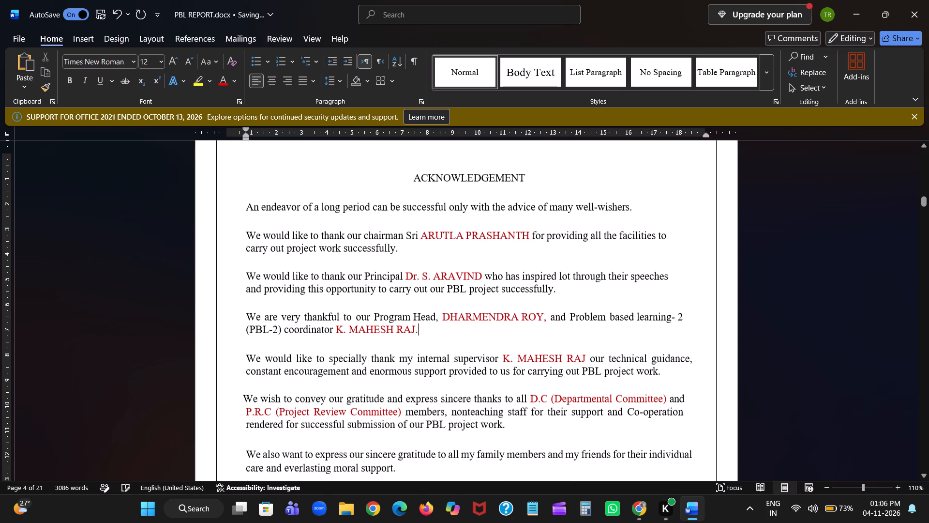
pyautogui.scroll(-1, 423, 356)
pyautogui.hotkey('ctrl', 's')
pyautogui.hotkey('ctrl', '0')
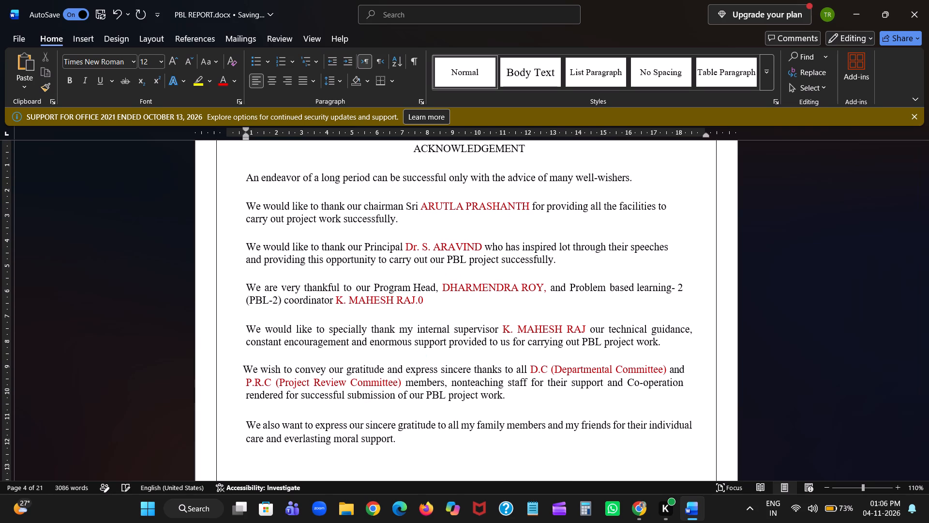
pyautogui.press('BackSpace')
pyautogui.hotkey('ctrl', 's')
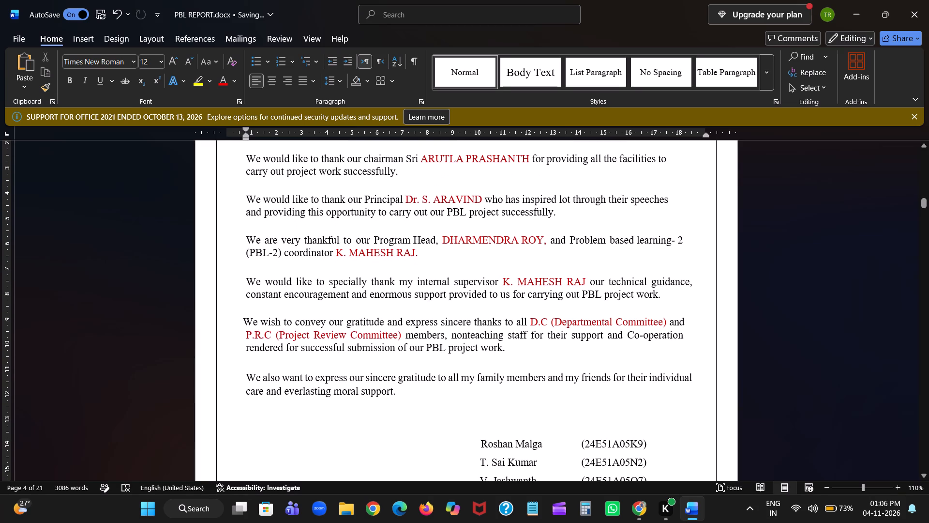
# Change PBL to PBL-2 in the Acknowledgement paragraph thanking the committees, and save the document.
pyautogui.click(446, 348)
pyautogui.write('-2')
pyautogui.hotkey('ctrl', 's')
# Left-align the NAME column of the Contents table.
pyautogui.scroll(-2, 495, 354)
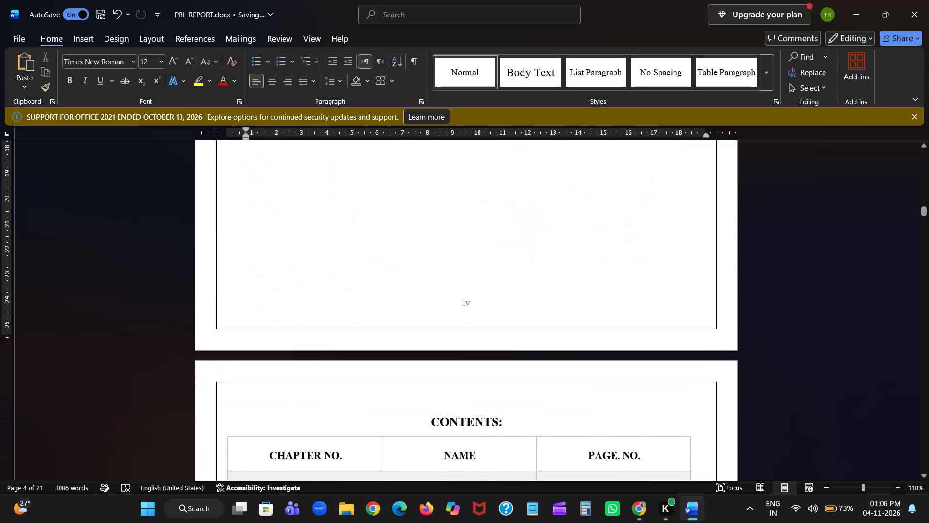
pyautogui.scroll(-1, 495, 354)
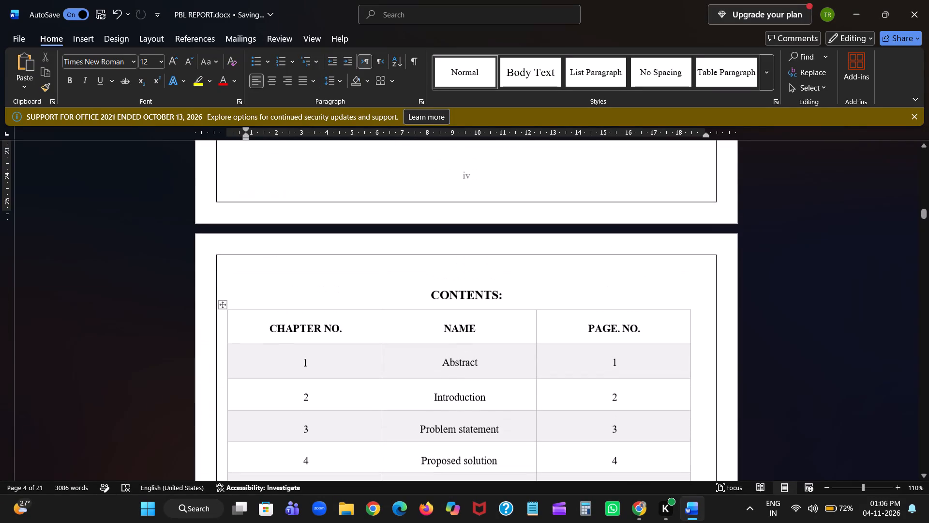
pyautogui.scroll(-1, 495, 354)
pyautogui.scroll(1, 495, 354)
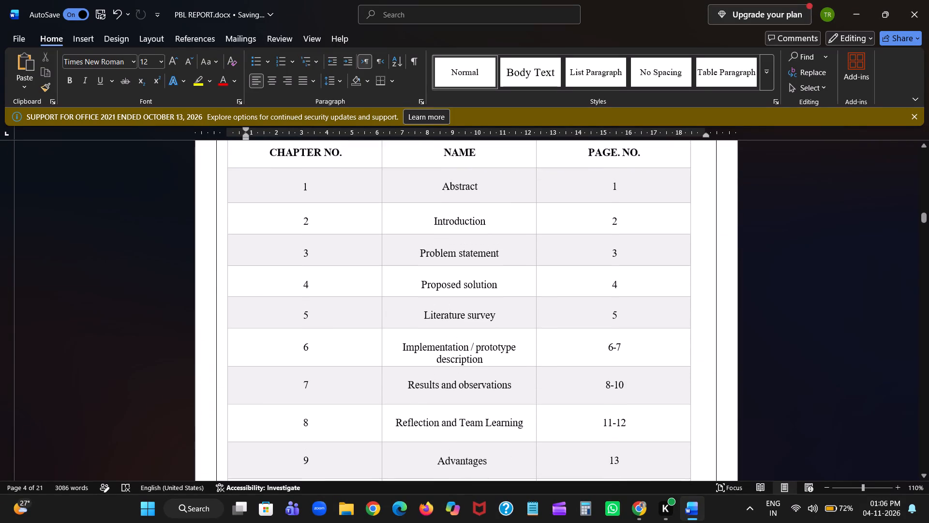
pyautogui.scroll(1, 495, 354)
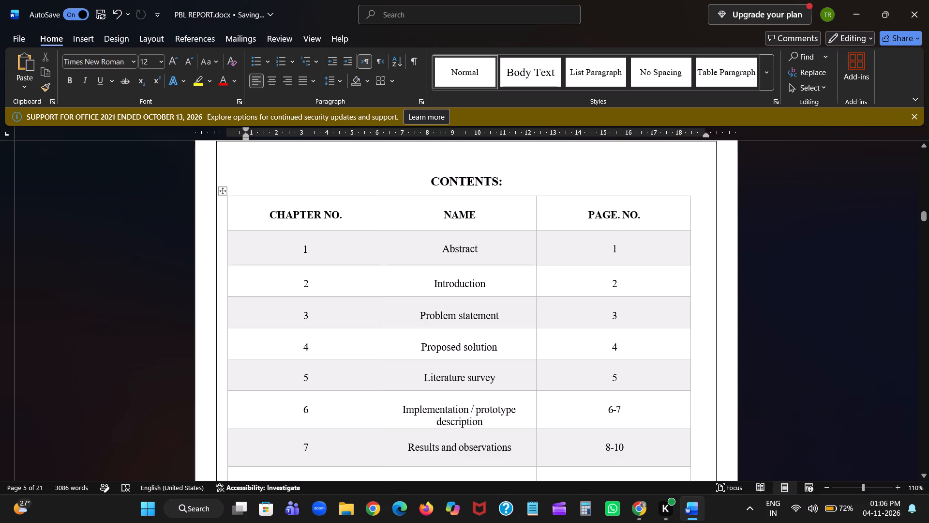
pyautogui.click(444, 196)
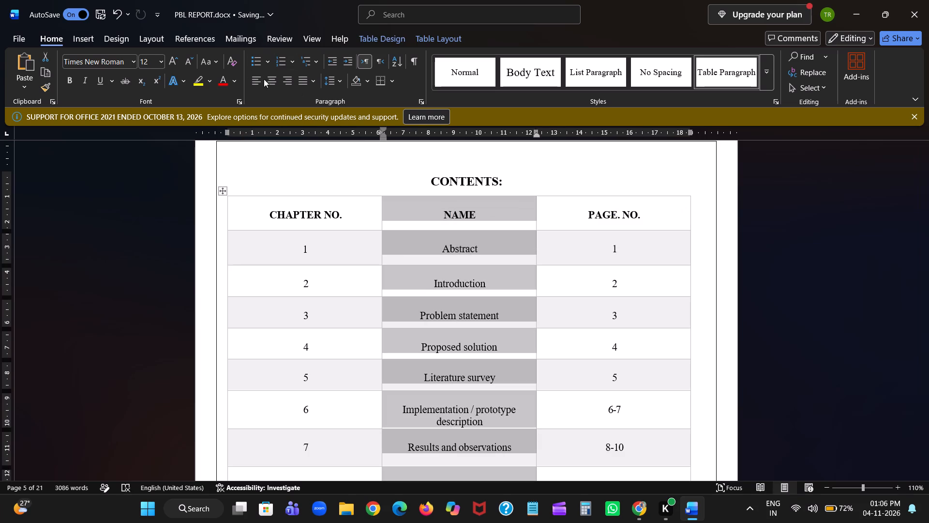
pyautogui.click(262, 80)
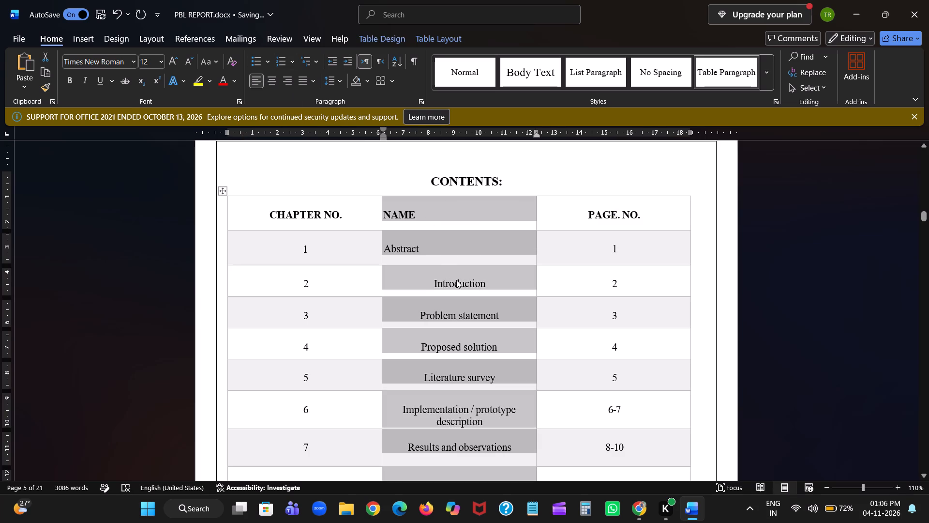
# Try to left-align all NAME column entries again, from the heading down to References in the Contents table.
pyautogui.click(456, 280)
pyautogui.click(445, 283)
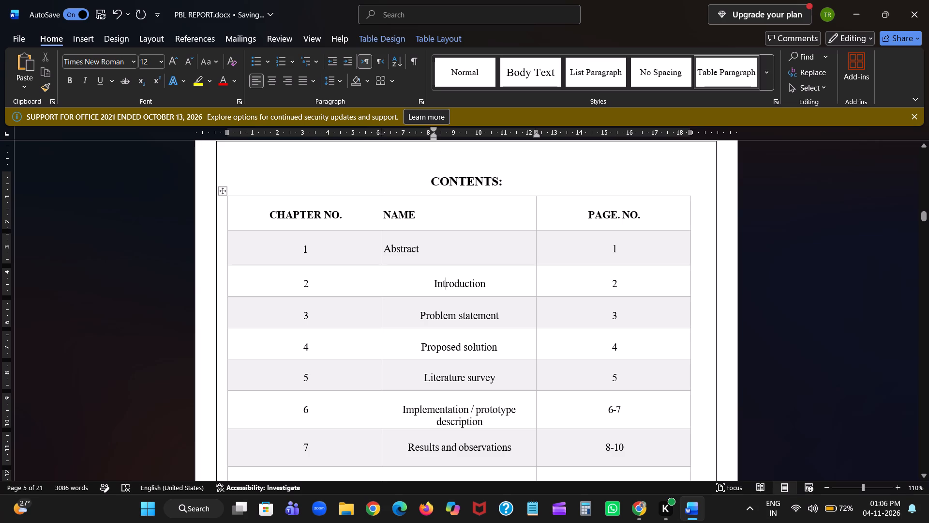
pyautogui.moveTo(387, 212); pyautogui.dragTo(436, 375)
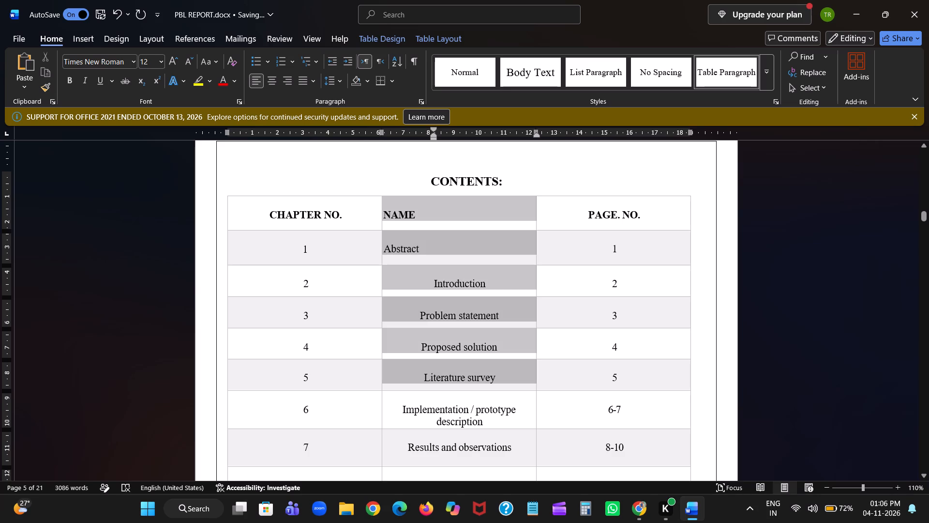
pyautogui.moveTo(436, 375); pyautogui.dragTo(434, 491)
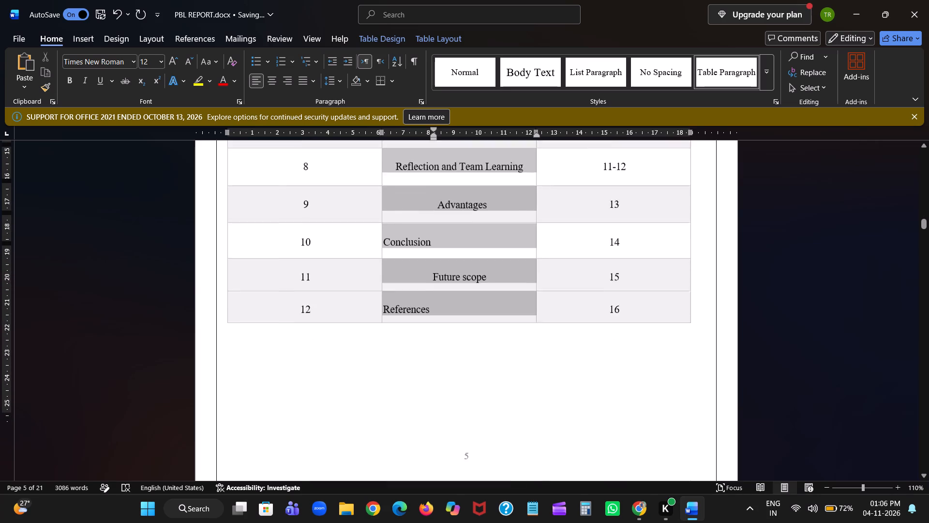
pyautogui.moveTo(434, 491); pyautogui.dragTo(436, 216)
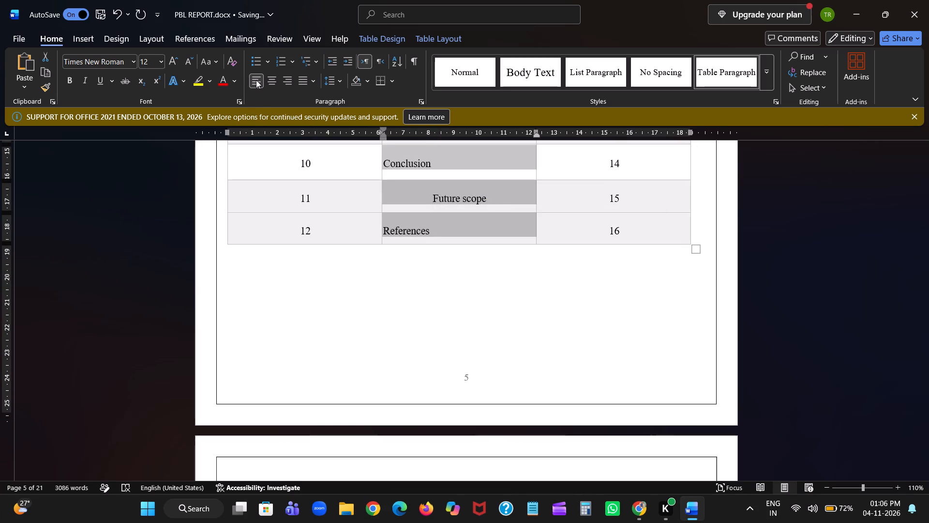
pyautogui.click(256, 80)
pyautogui.scroll(1, 482, 277)
pyautogui.scroll(-1, 482, 277)
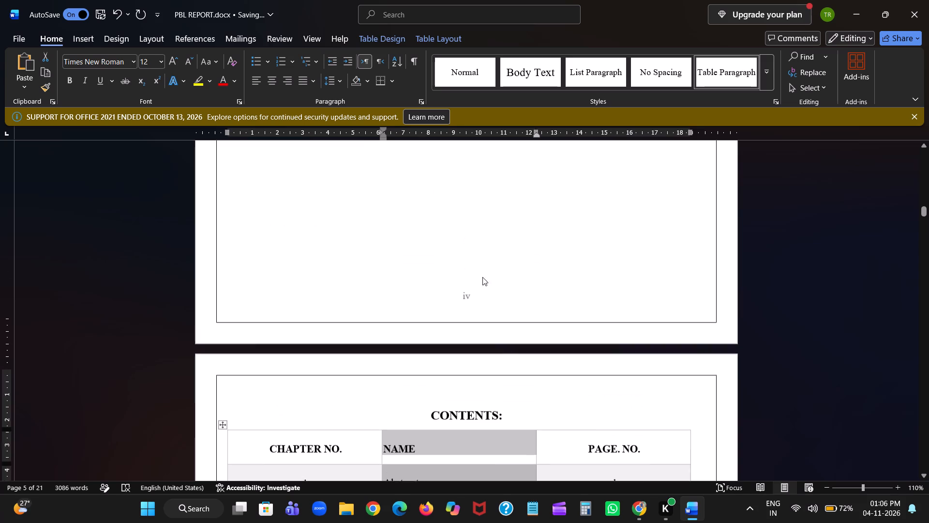
pyautogui.scroll(-1, 482, 277)
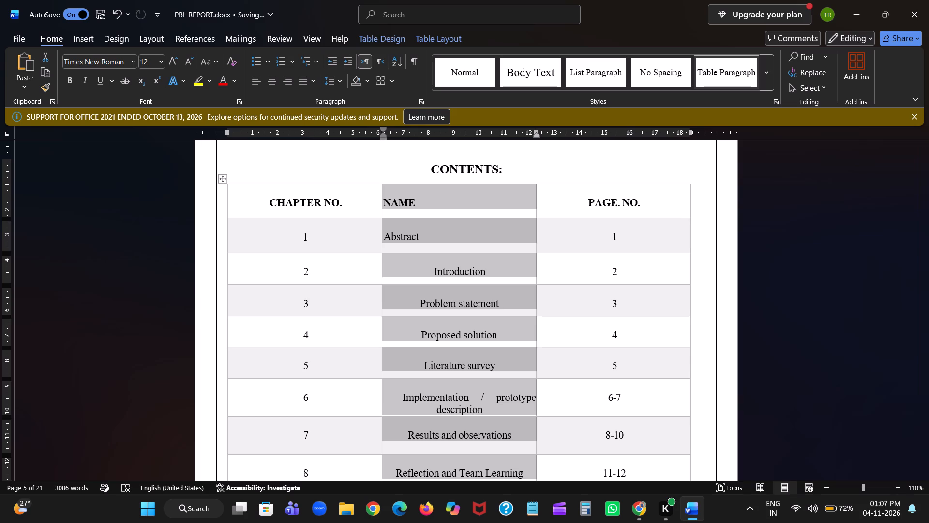
# Remove the indents from Introduction, Problem statement, Proposed solution and Literature survey in the NAME column so they start at the cell's left edge.
pyautogui.click(461, 270)
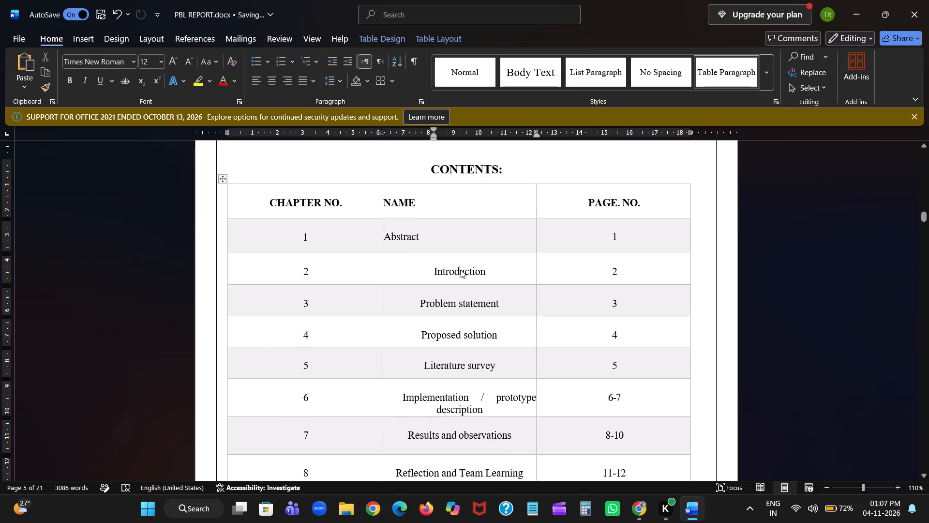
pyautogui.click(436, 275)
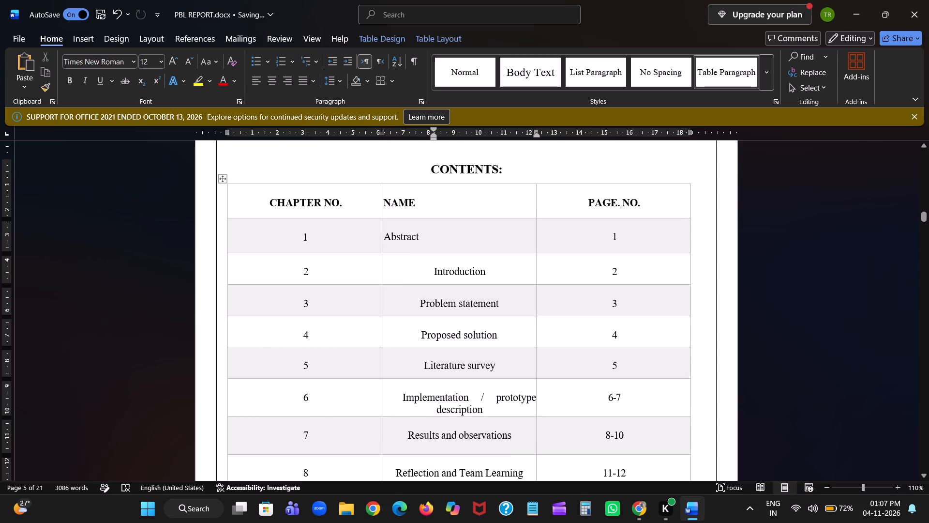
pyautogui.click(434, 275)
pyautogui.press('BackSpace')
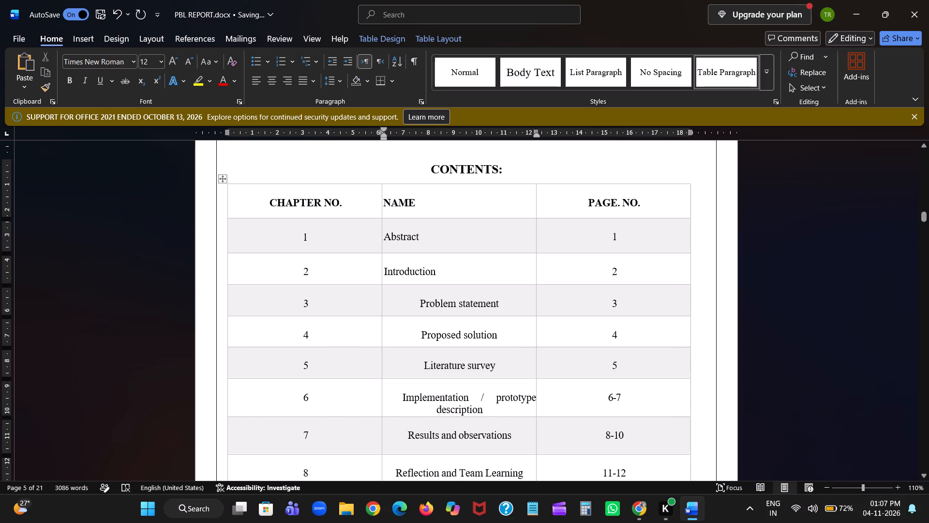
pyautogui.click(417, 302)
pyautogui.press('BackSpace')
pyautogui.click(421, 337)
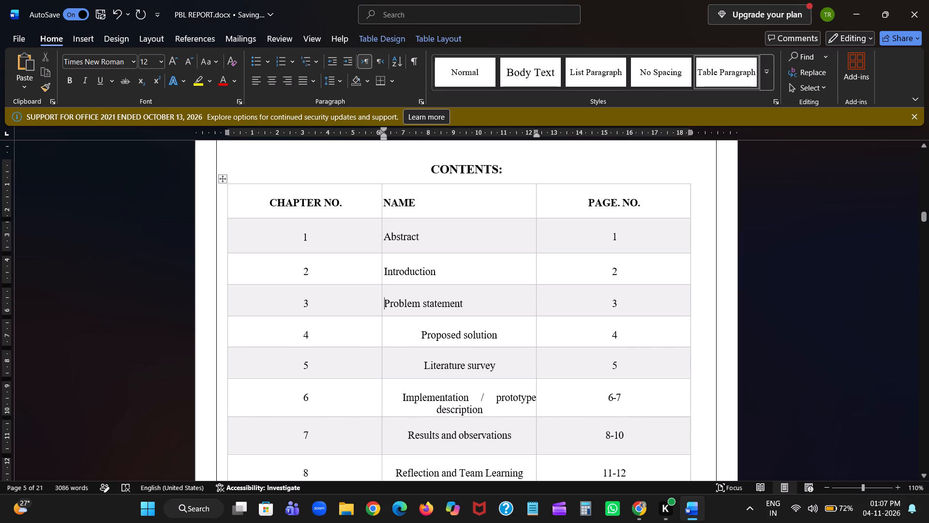
pyautogui.press('BackSpace')
pyautogui.click(421, 367)
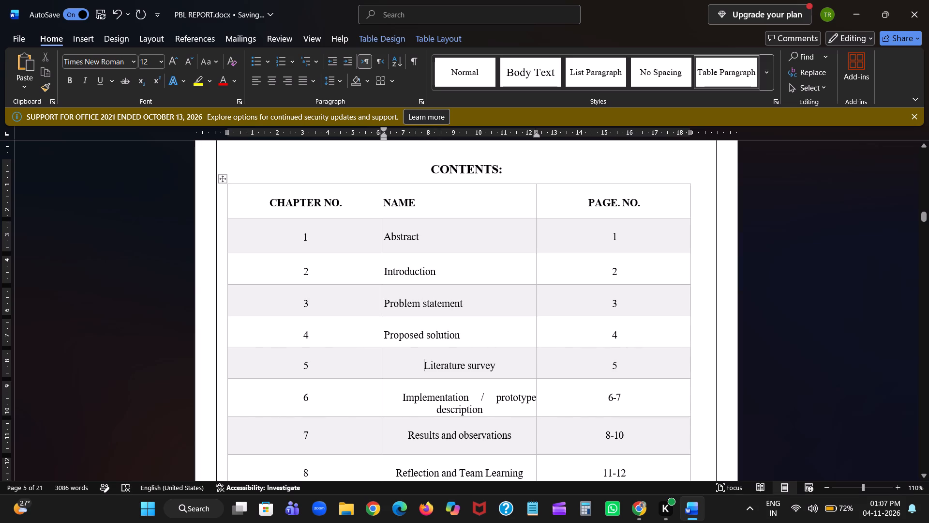
pyautogui.press('BackSpace')
# Remove the indent from the chapter 6 name in the Contents table and tidy its spacing to read "Implementation/ prototype description".
pyautogui.scroll(-1, 421, 367)
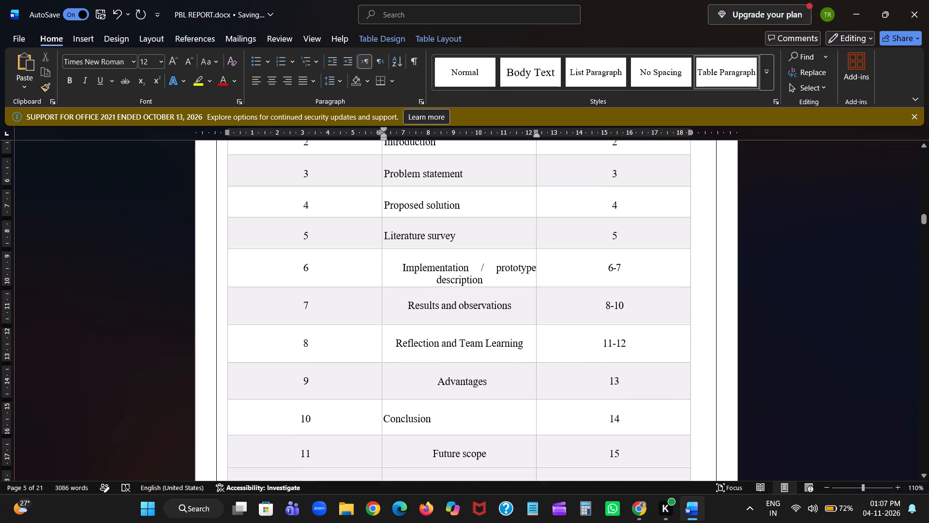
pyautogui.click(400, 269)
pyautogui.press('BackSpace')
pyautogui.press('BackSpace')
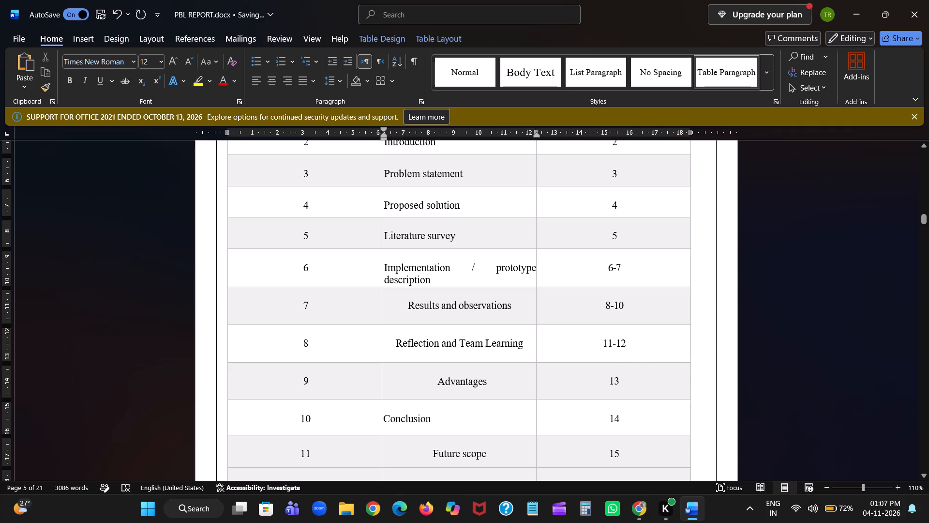
pyautogui.click(472, 267)
pyautogui.press('BackSpace')
pyautogui.click(497, 269)
pyautogui.press('BackSpace')
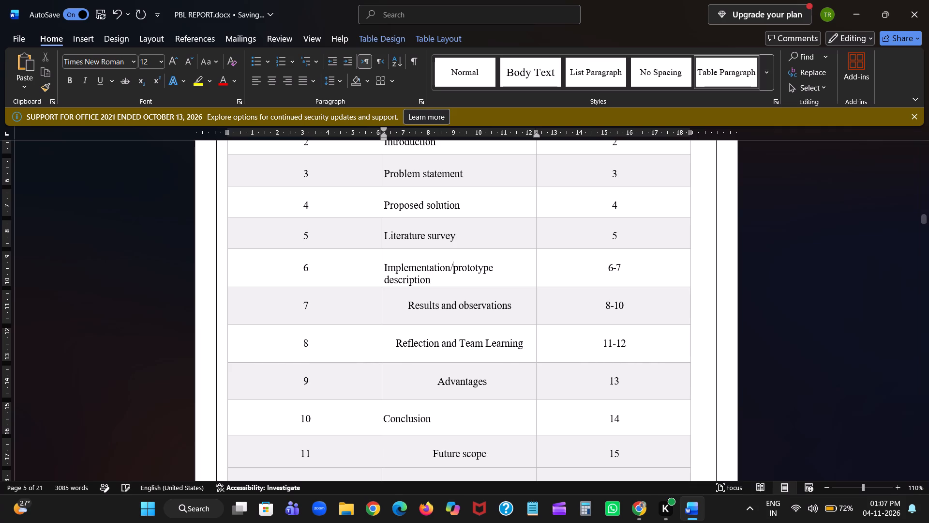
pyautogui.press('space')
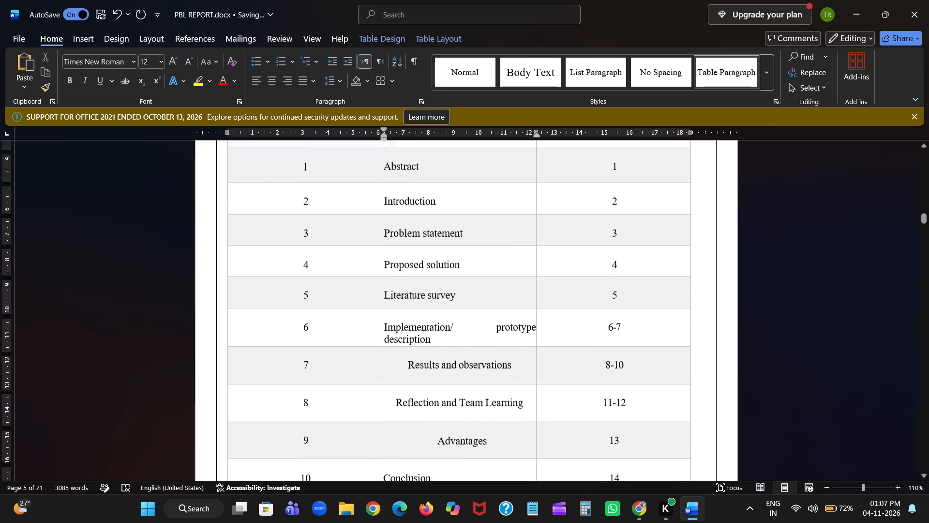
# Widen the NAME column of the Contents table so the chapter 6 entry fits on one line.
pyautogui.scroll(1, 524, 245)
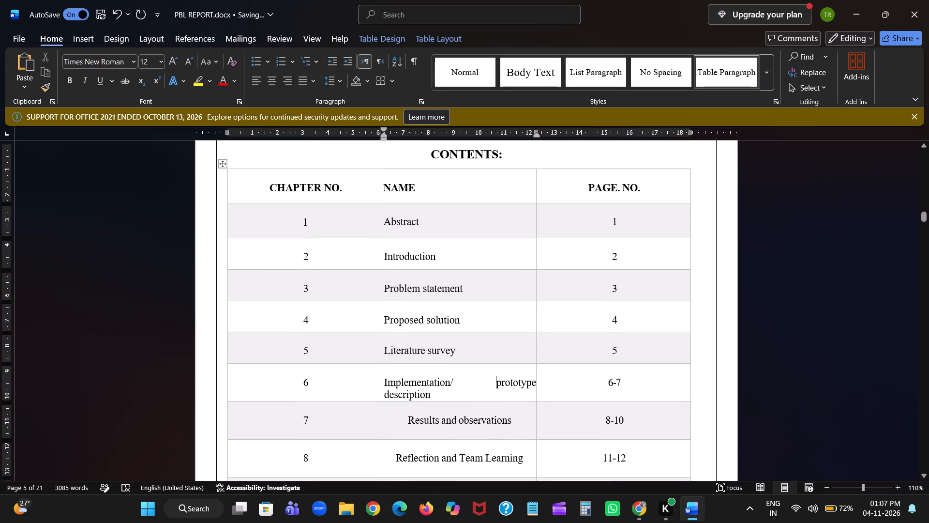
pyautogui.moveTo(535, 183); pyautogui.dragTo(557, 185)
# Remove the indents from Results and observations, Reflection and Team Learning, Advantages and Future scope in the NAME column, and save the document.
pyautogui.scroll(-1, 496, 229)
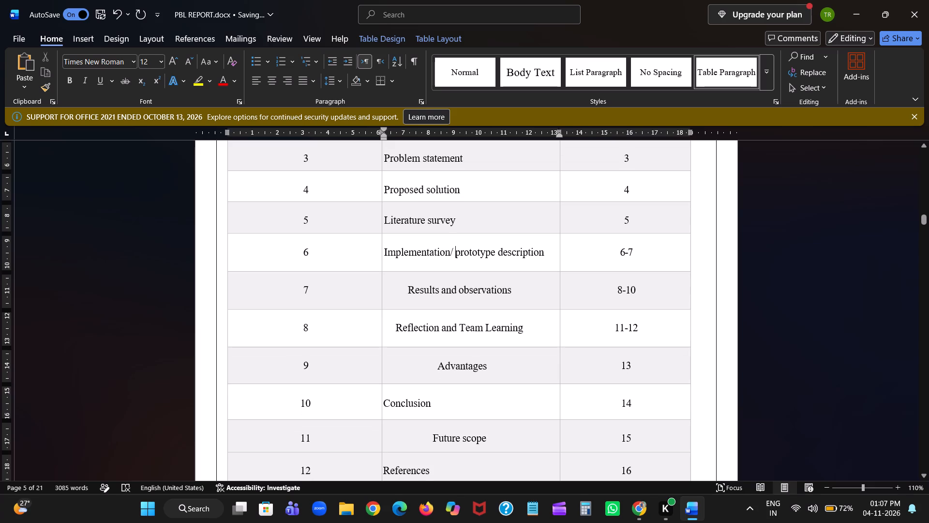
pyautogui.click(409, 288)
pyautogui.press('BackSpace')
pyautogui.click(397, 327)
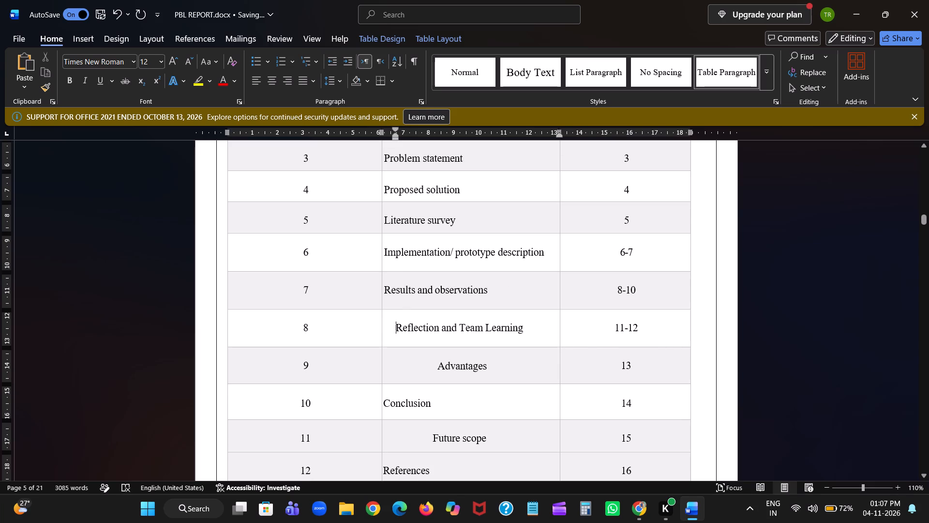
pyautogui.press('BackSpace')
pyautogui.click(437, 369)
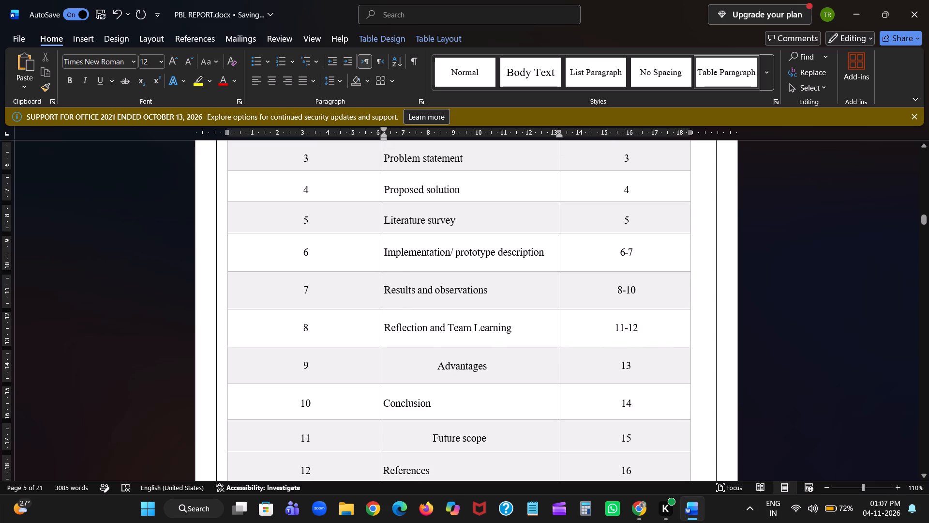
pyautogui.press('BackSpace')
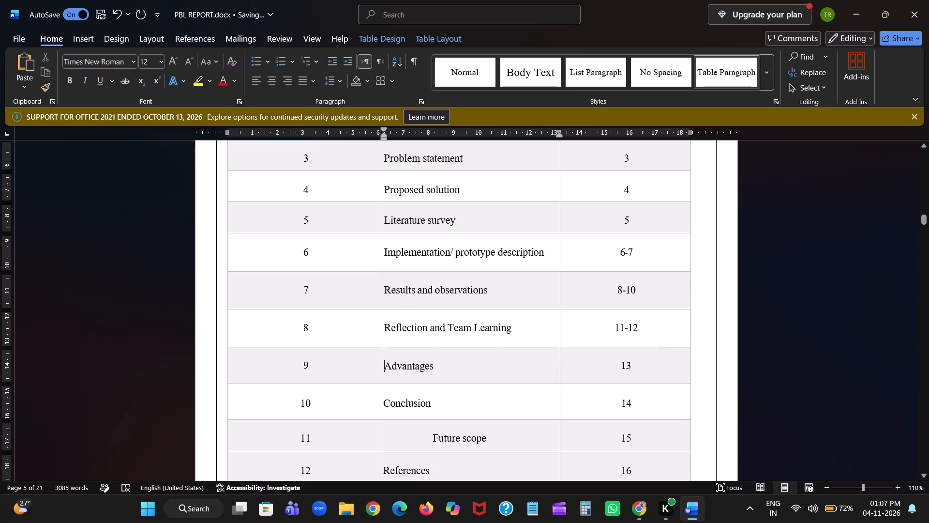
pyautogui.click(433, 439)
pyautogui.press('BackSpace')
pyautogui.scroll(-1, 433, 439)
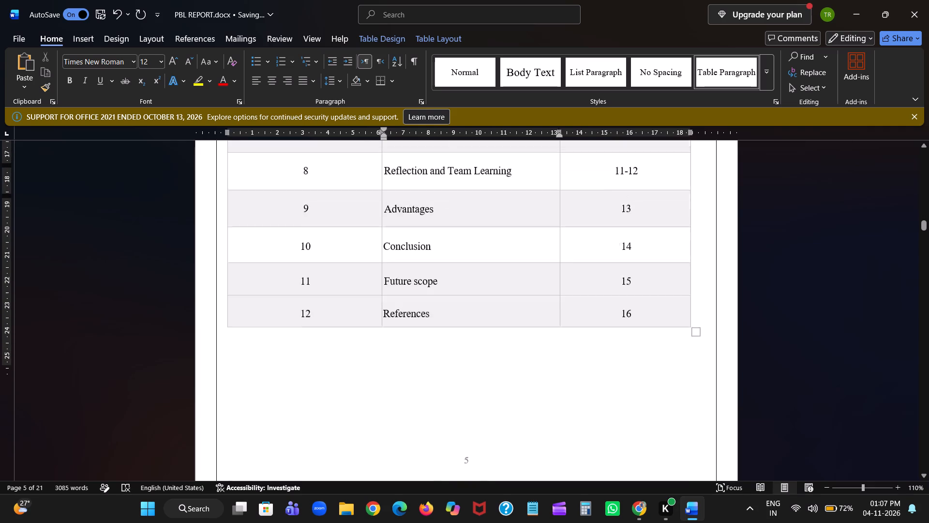
pyautogui.scroll(-1, 433, 439)
pyautogui.scroll(1, 453, 304)
pyautogui.hotkey('ctrl', 's')
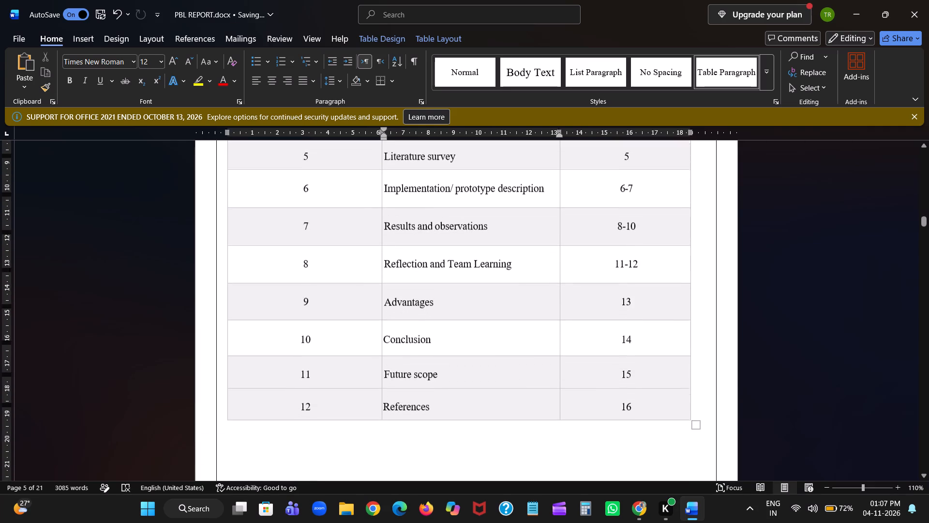
# Change the chapter number in the heading above ABSTRACT so it reads CHAPTER 0.
pyautogui.scroll(-1, 453, 304)
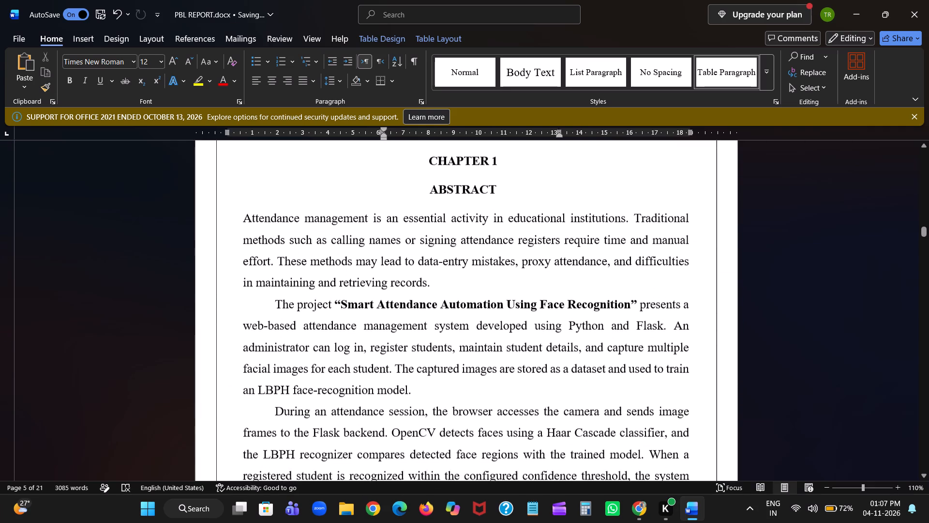
pyautogui.scroll(1, 453, 304)
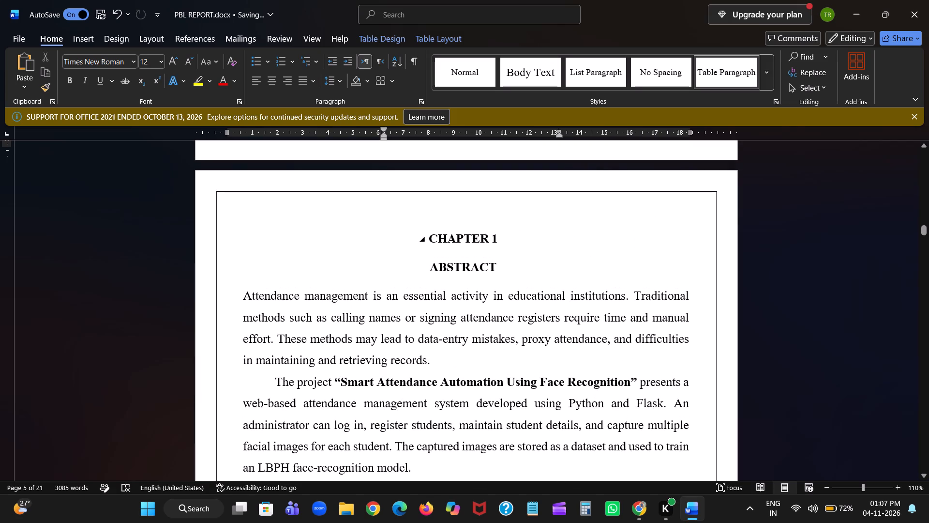
pyautogui.click(496, 241)
pyautogui.press('BackSpace')
pyautogui.press('0')
# Set the chapter number of the Abstract row in the Contents table to 0.
pyautogui.scroll(1, 496, 241)
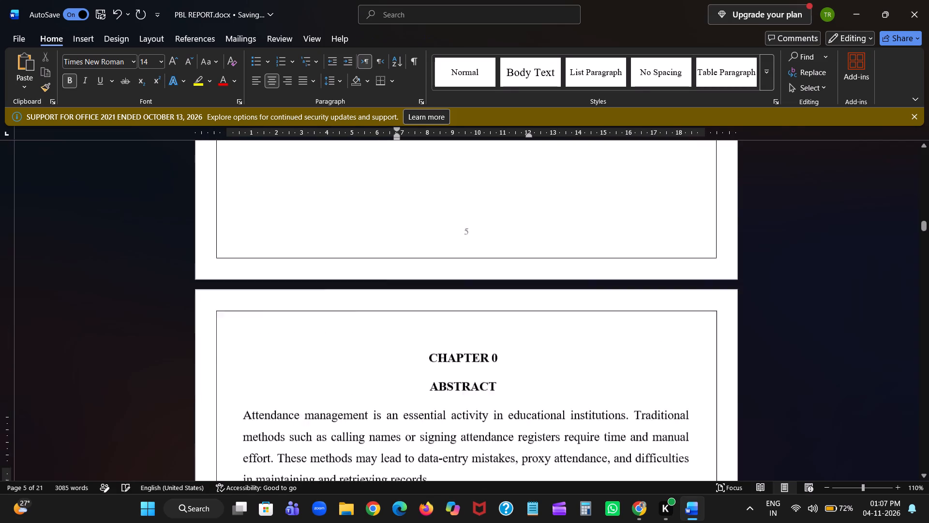
pyautogui.scroll(1, 496, 241)
pyautogui.scroll(1, 468, 159)
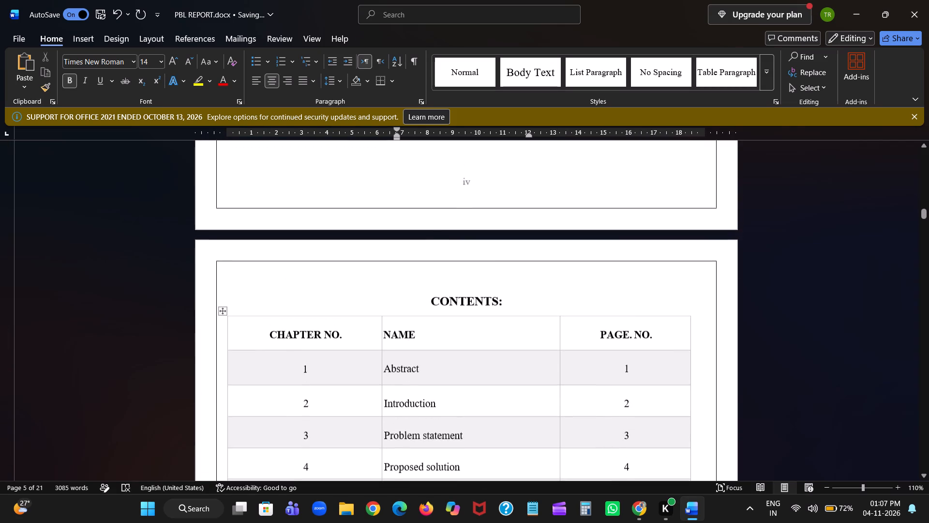
pyautogui.click(304, 267)
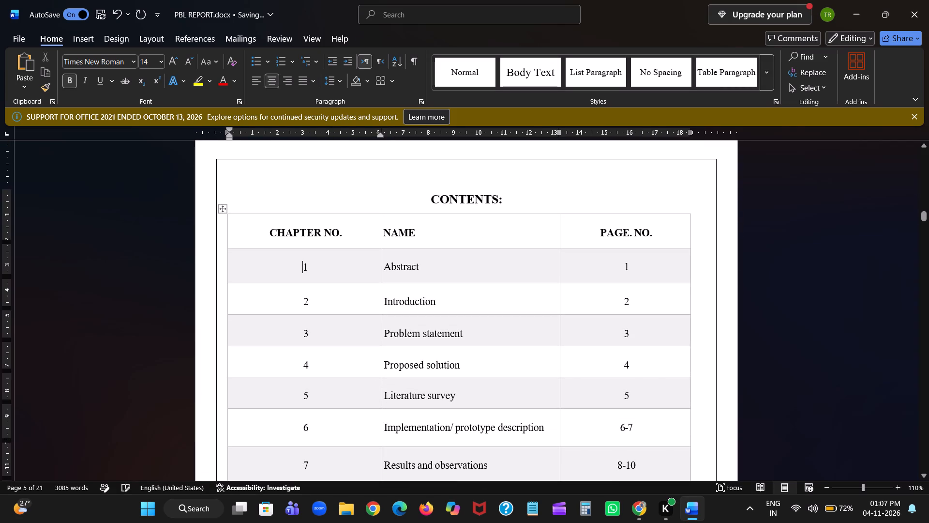
pyautogui.press('Right')
pyautogui.press('BackSpace')
pyautogui.press('0')
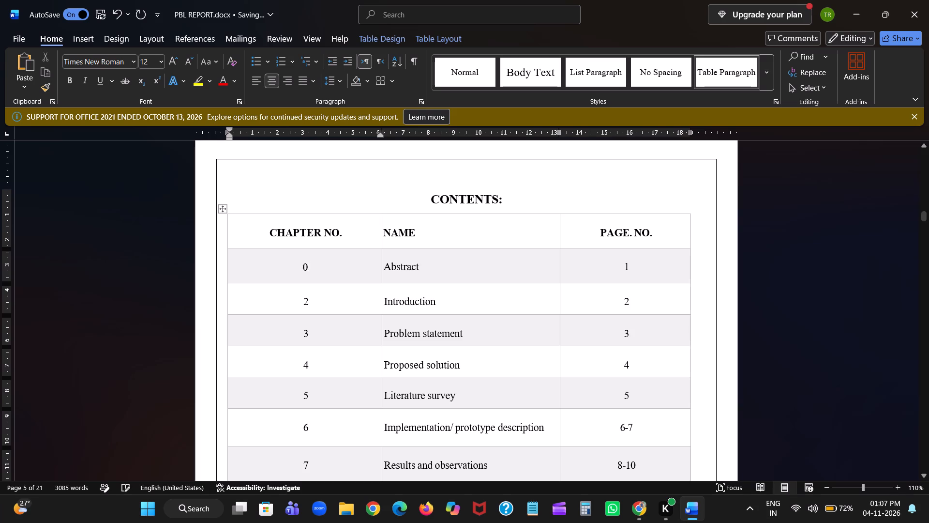
pyautogui.scroll(-1, 437, 333)
pyautogui.scroll(1, 437, 333)
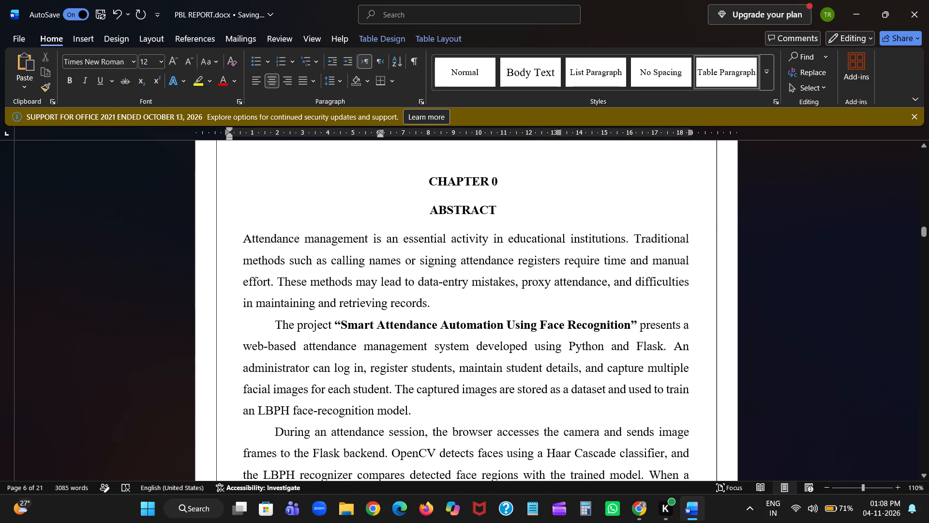
pyautogui.moveTo(243, 239); pyautogui.dragTo(463, 368)
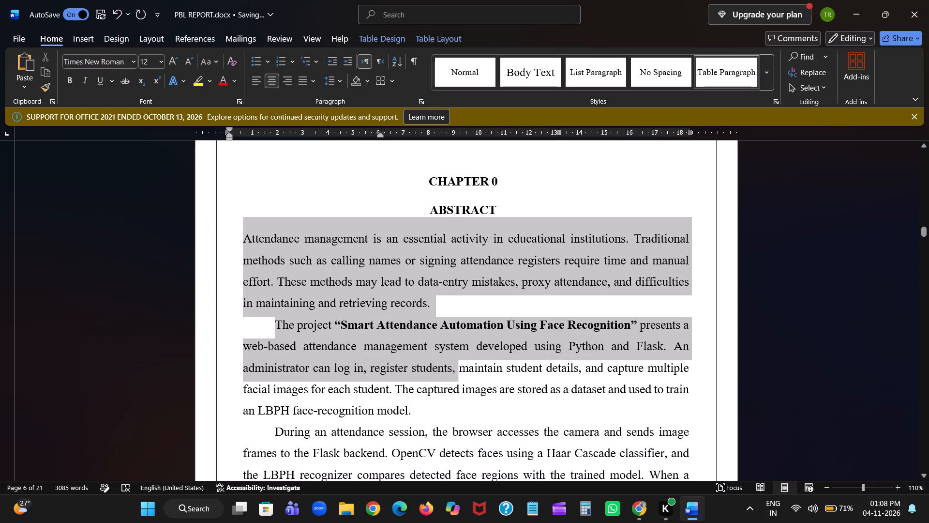
pyautogui.moveTo(463, 368); pyautogui.dragTo(484, 477)
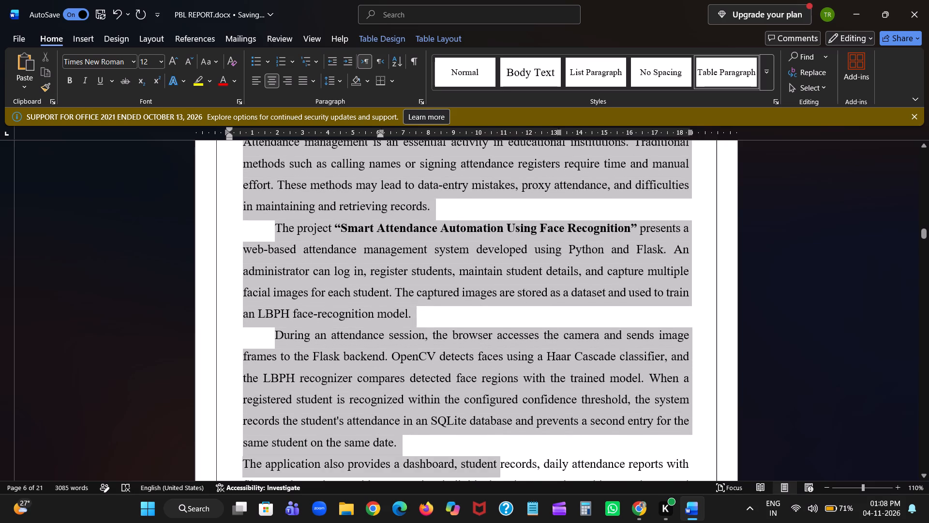
pyautogui.moveTo(484, 477); pyautogui.dragTo(501, 445)
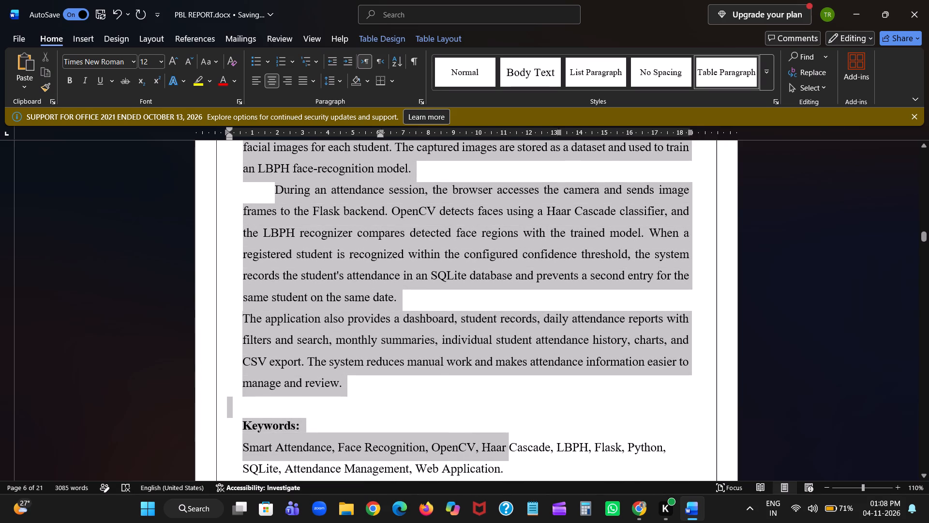
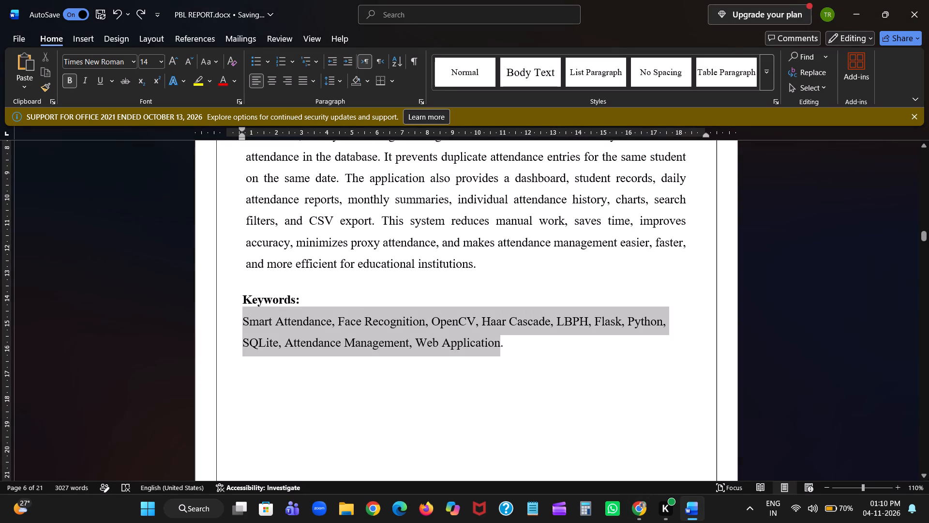
pyautogui.moveTo(482, 338); pyautogui.dragTo(496, 339)
pyautogui.moveTo(496, 339); pyautogui.dragTo(500, 339)
pyautogui.hotkey('ctrl', 'v')
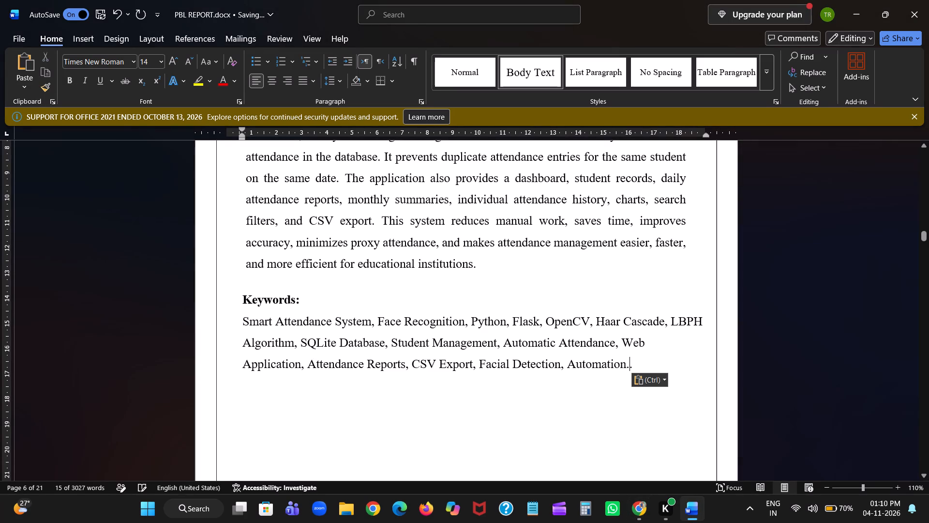
pyautogui.press('BackSpace')
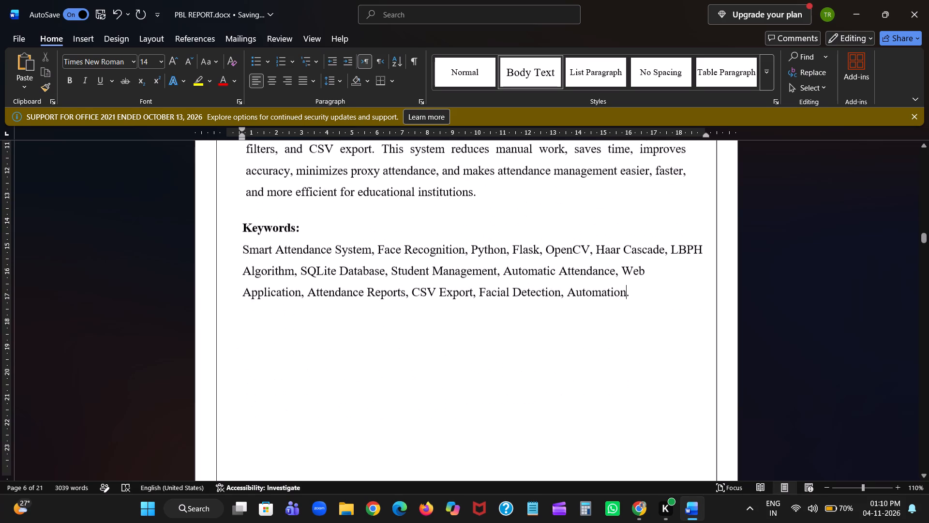
# Move the keyword list's right indent inward to just past 18 cm, lining it up with the Abstract paragraph's right edge.
pyautogui.scroll(1, 649, 359)
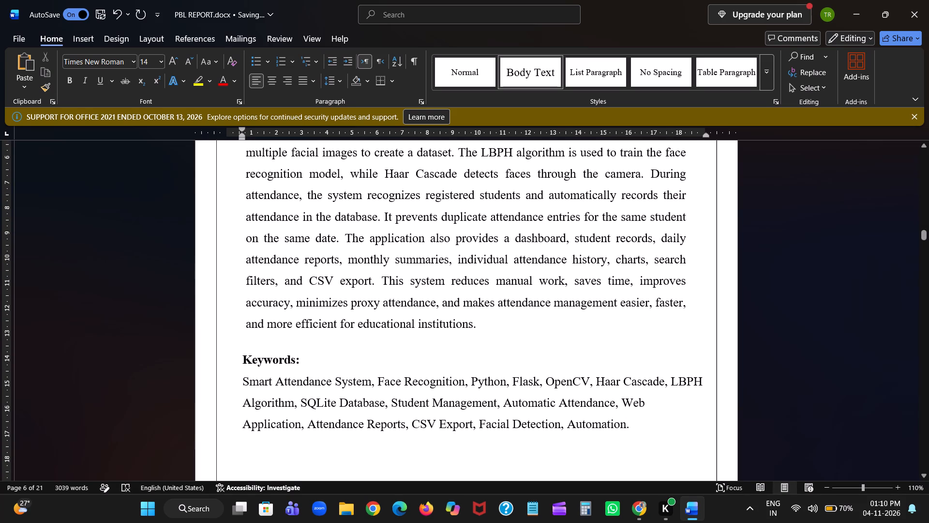
pyautogui.moveTo(708, 137); pyautogui.dragTo(691, 138)
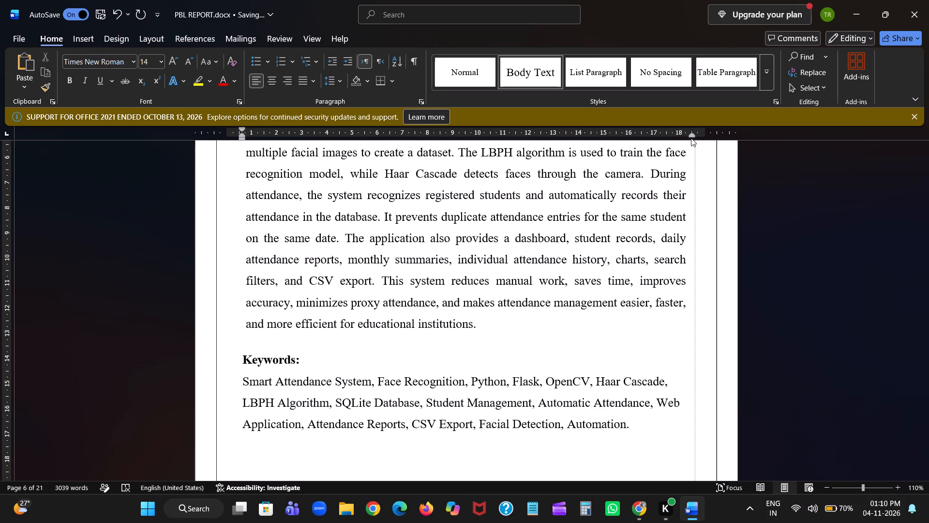
pyautogui.moveTo(691, 138); pyautogui.dragTo(687, 138)
pyautogui.moveTo(687, 138); pyautogui.dragTo(685, 139)
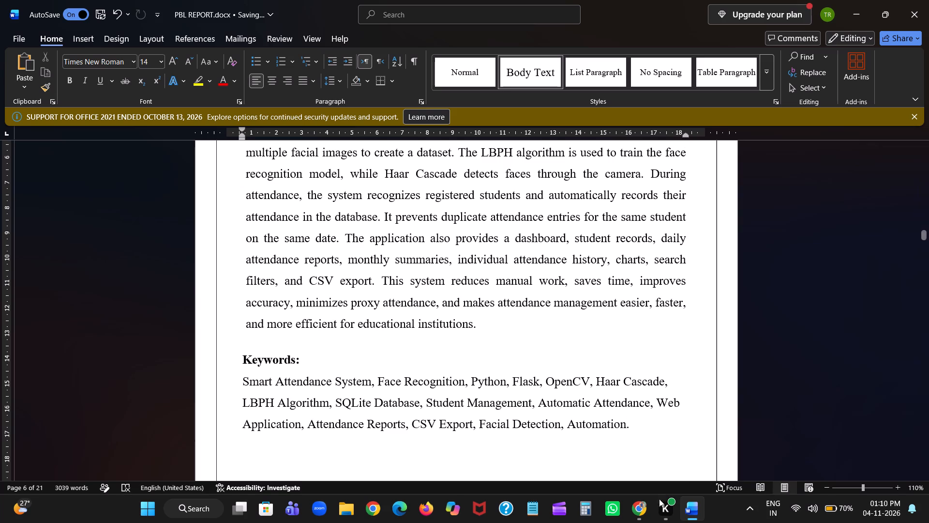
# Justify the three-line keyword list under the Keywords heading and save the report.
pyautogui.moveTo(633, 430); pyautogui.dragTo(247, 400)
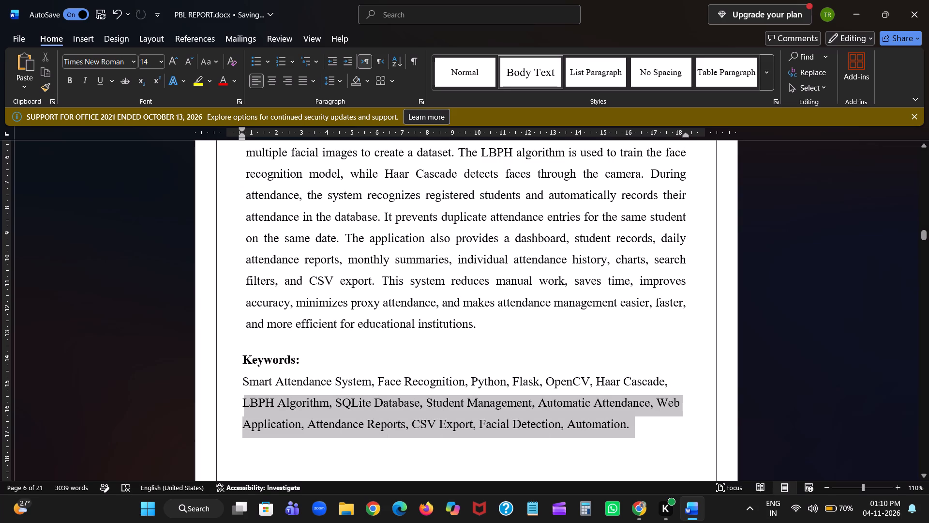
pyautogui.moveTo(247, 400); pyautogui.dragTo(243, 388)
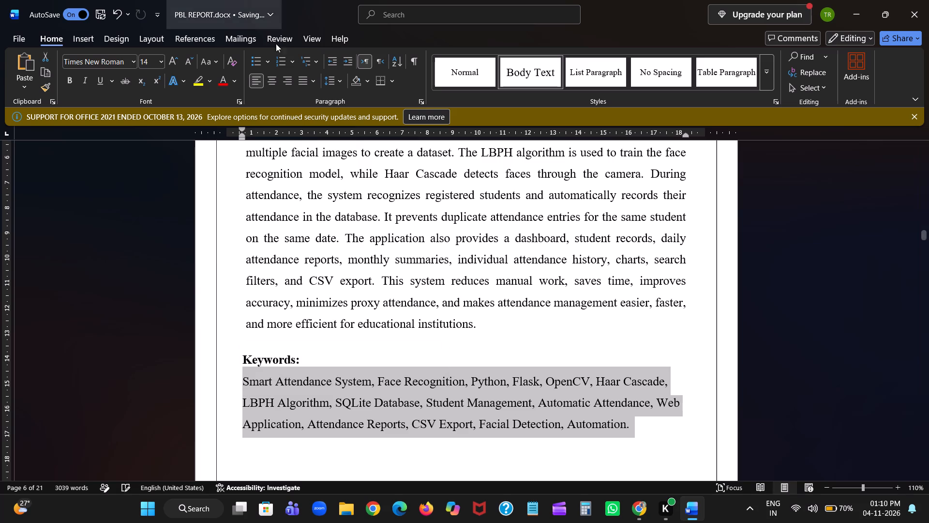
pyautogui.click(305, 83)
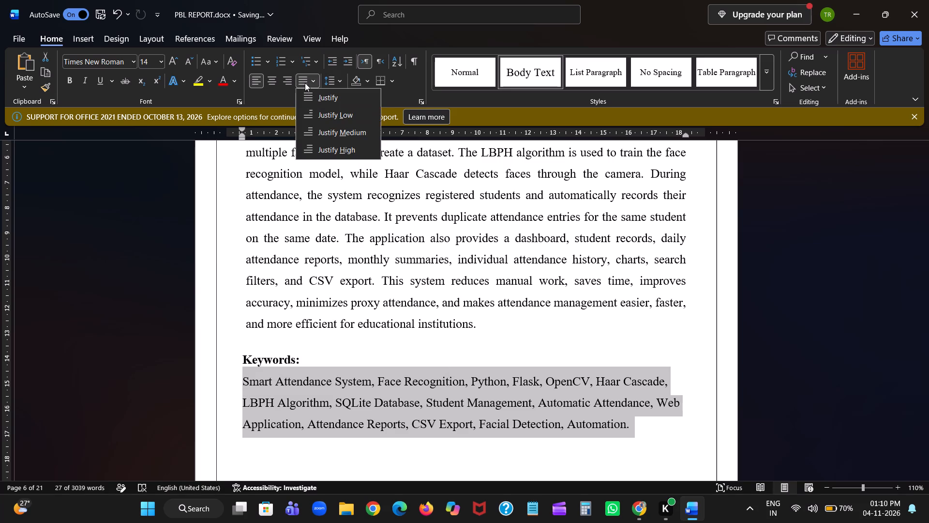
pyautogui.click(308, 96)
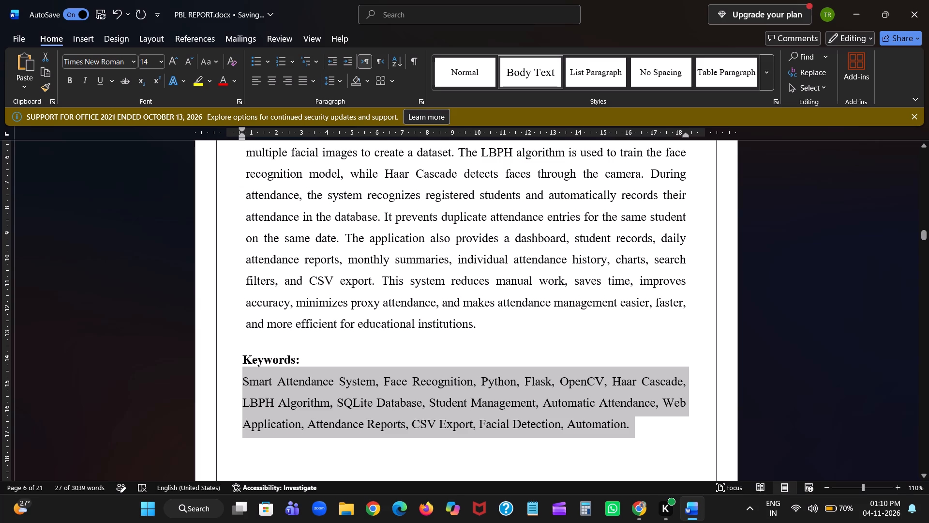
pyautogui.click(524, 366)
pyautogui.scroll(-1, 524, 366)
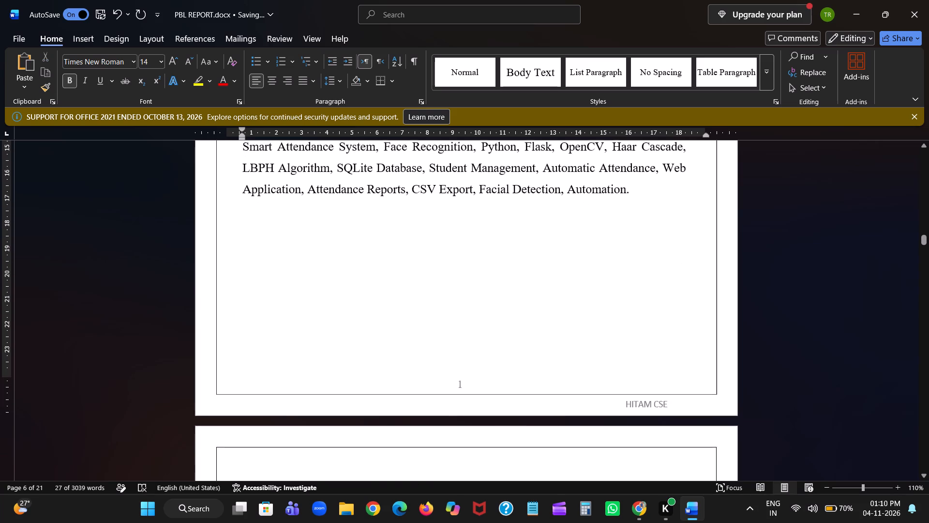
pyautogui.scroll(-1, 524, 366)
pyautogui.hotkey('ctrl', 's')
# Delete the page number from the footer of the Contents page, save the report and return to the body text.
pyautogui.scroll(1, 524, 366)
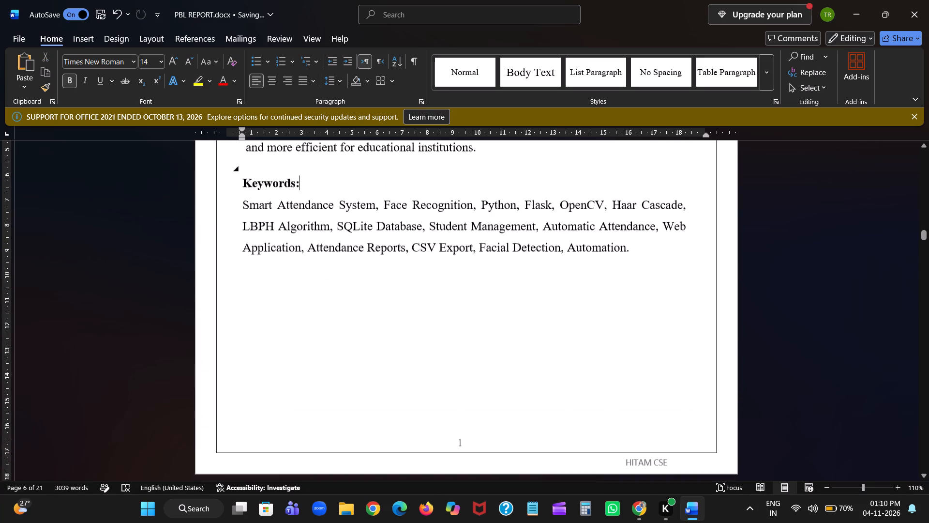
pyautogui.scroll(2, 524, 366)
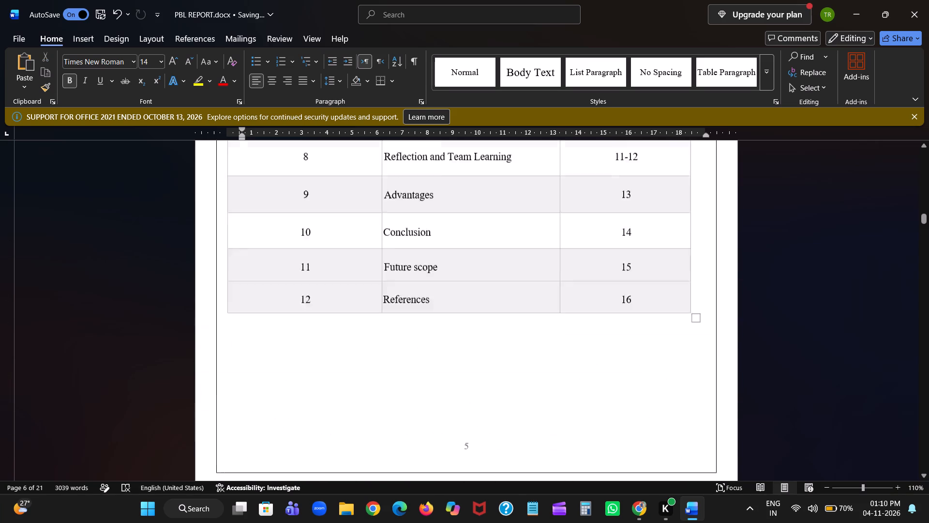
pyautogui.scroll(1, 524, 366)
pyautogui.scroll(-2, 524, 366)
pyautogui.doubleClick(470, 307)
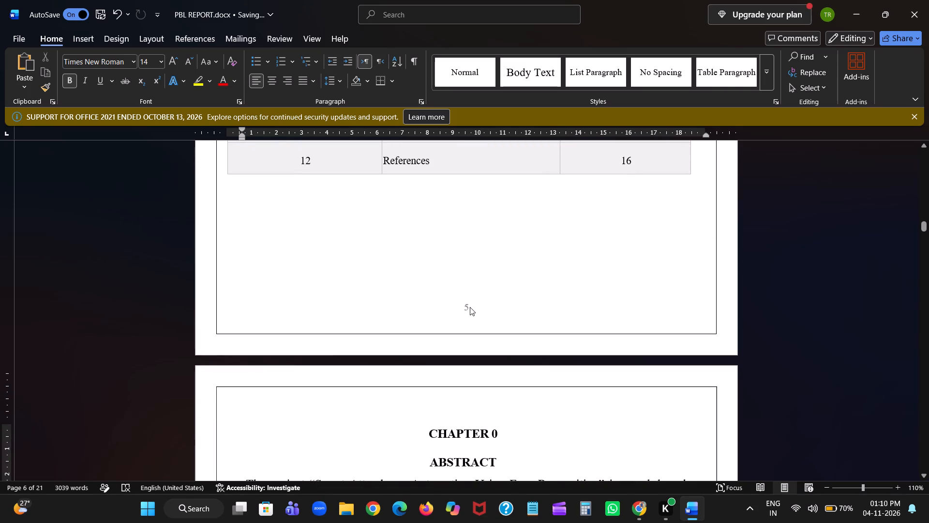
pyautogui.tripleClick(467, 307)
pyautogui.click(467, 307)
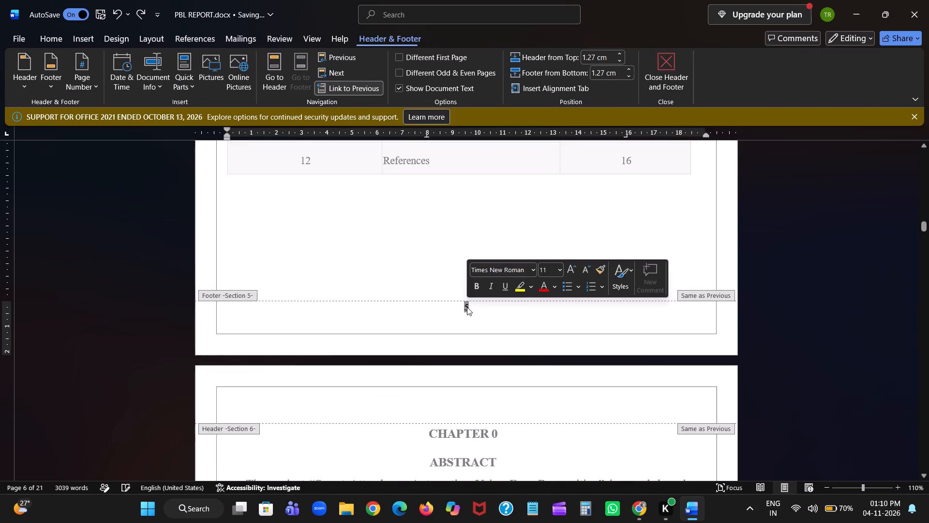
pyautogui.press('BackSpace')
pyautogui.scroll(-1, 467, 307)
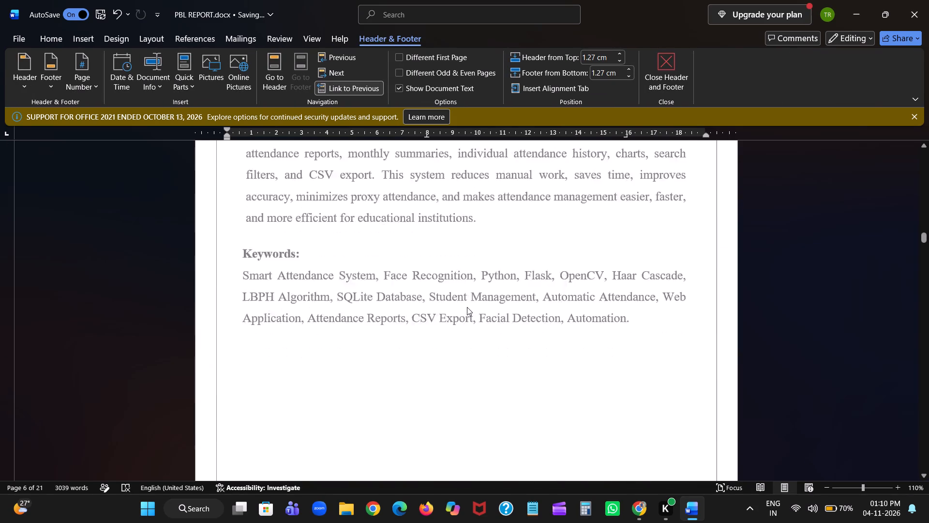
pyautogui.scroll(-1, 467, 307)
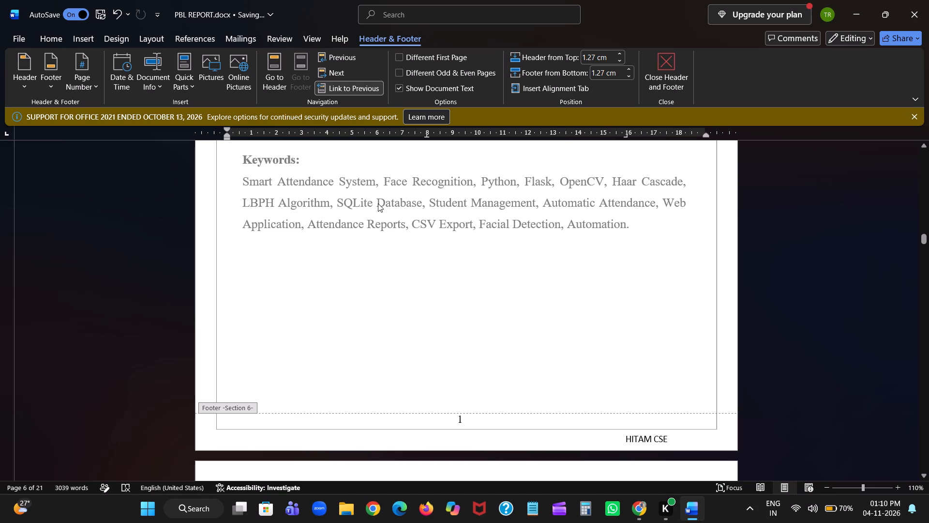
pyautogui.hotkey('ctrl', 's')
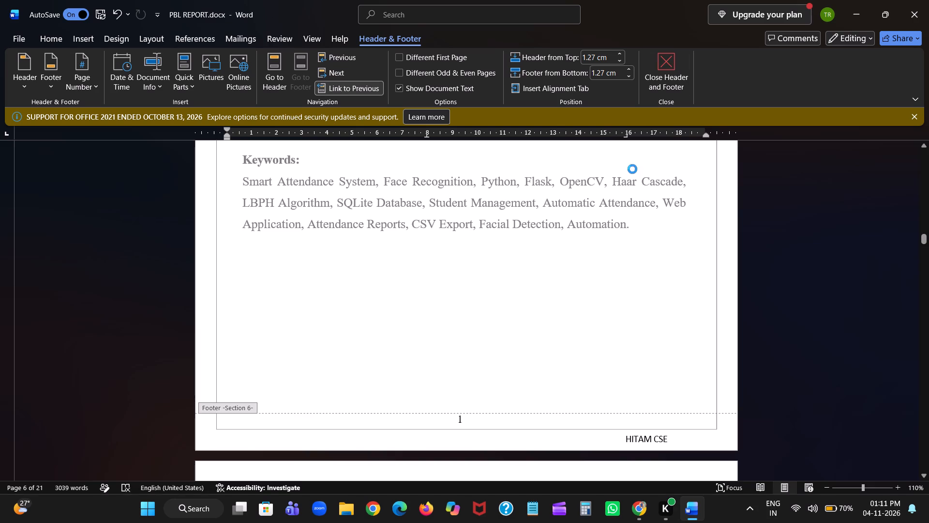
pyautogui.click(663, 70)
# Review the chapter pages from the Abstract to Chapter 5, Literature Survey, checking headings, text layout and page numbers.
pyautogui.scroll(-1, 528, 271)
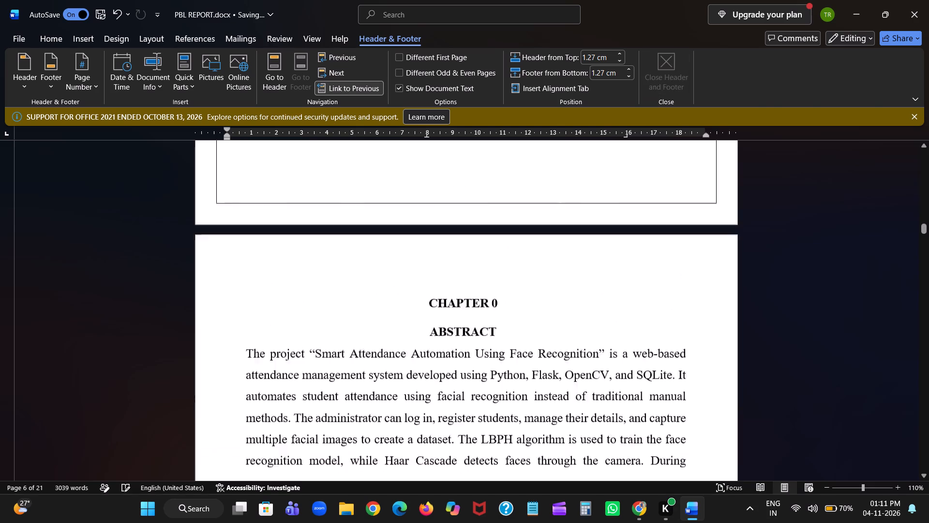
pyautogui.scroll(-3, 528, 271)
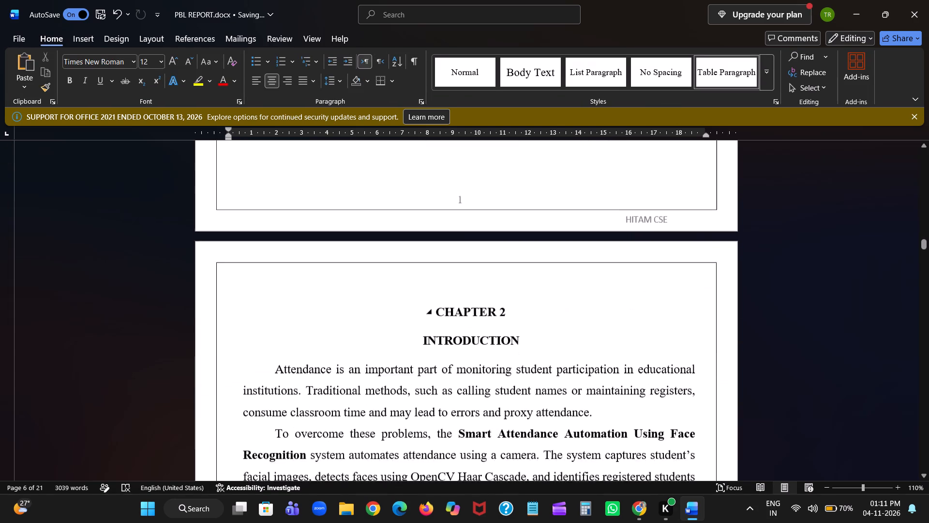
pyautogui.scroll(-1, 528, 271)
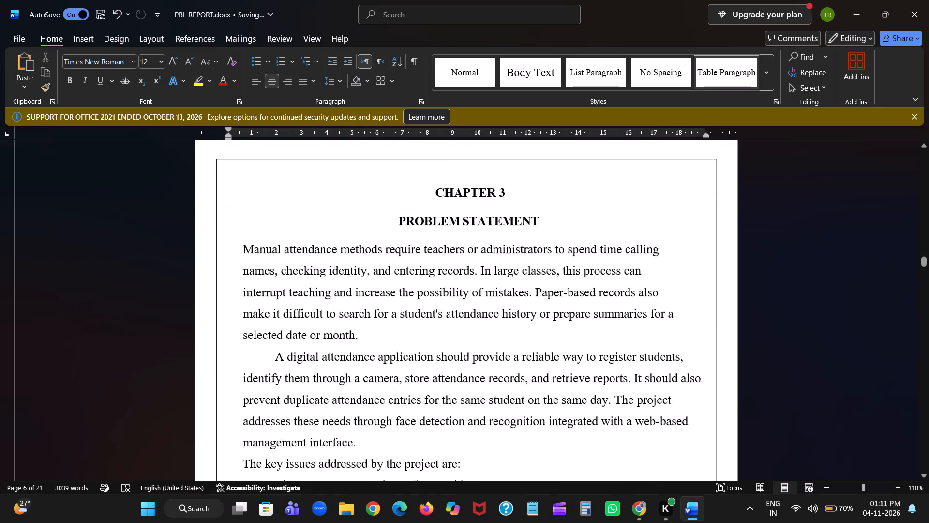
pyautogui.scroll(-2, 528, 271)
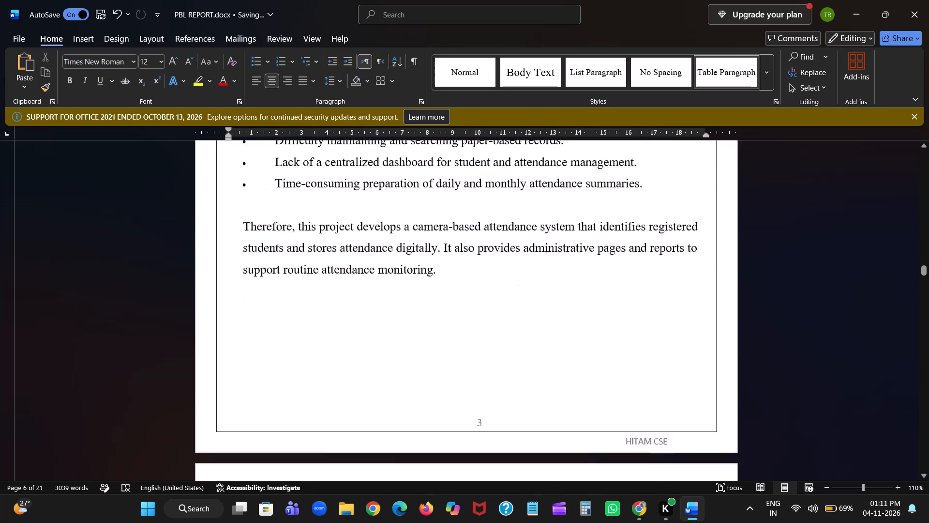
pyautogui.scroll(-1, 528, 271)
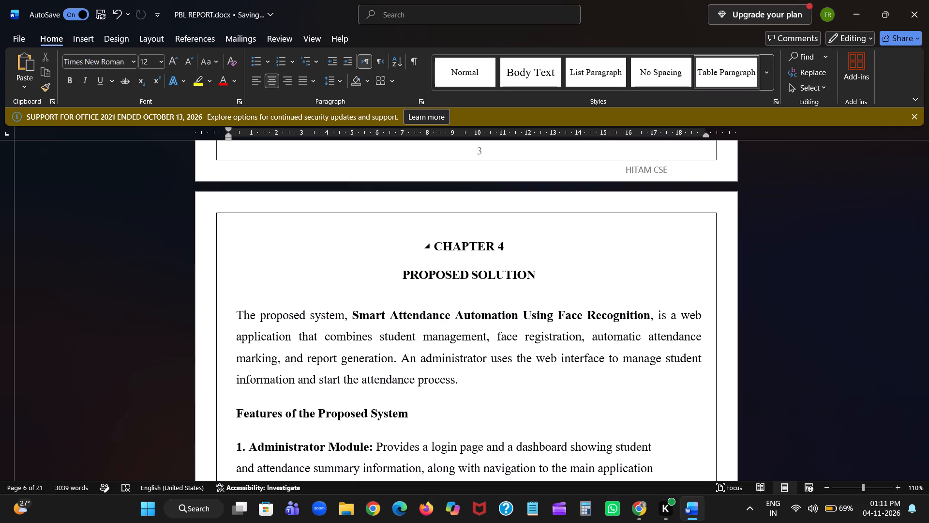
pyautogui.scroll(2, 528, 271)
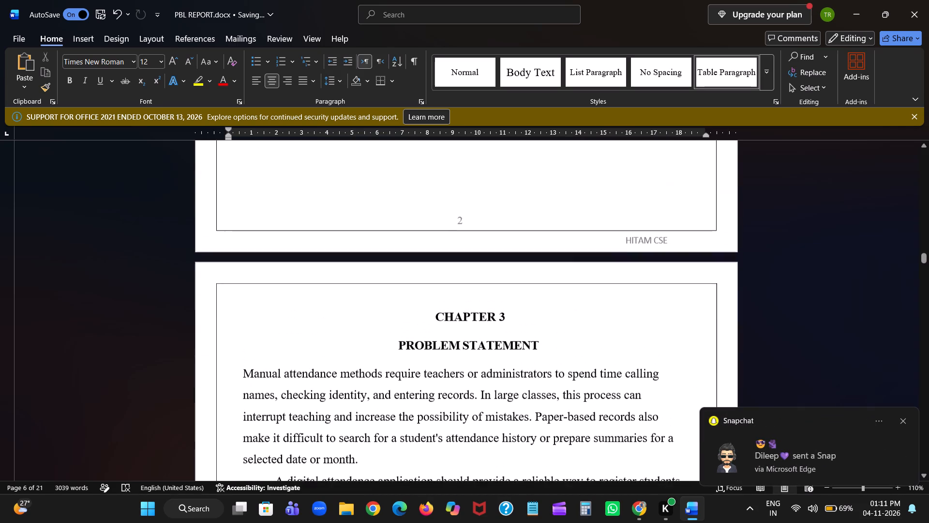
pyautogui.scroll(1, 528, 271)
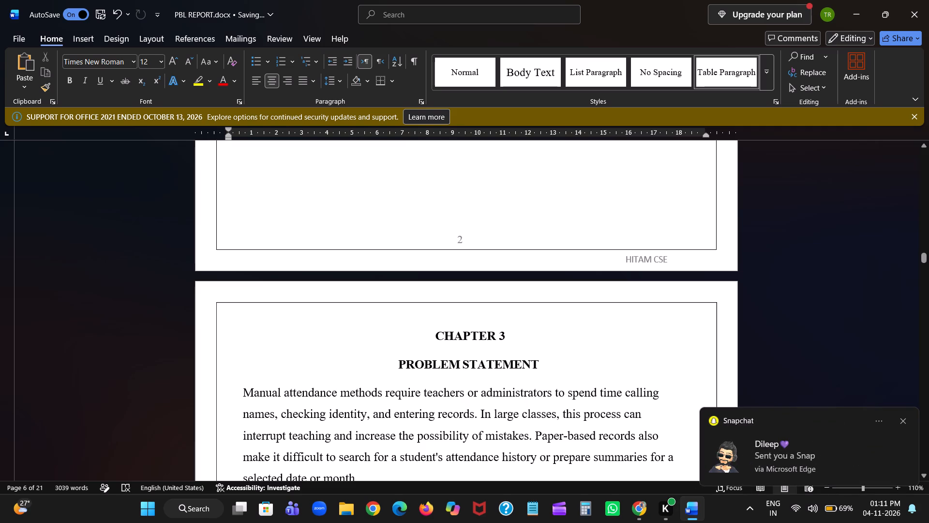
pyautogui.scroll(1, 547, 255)
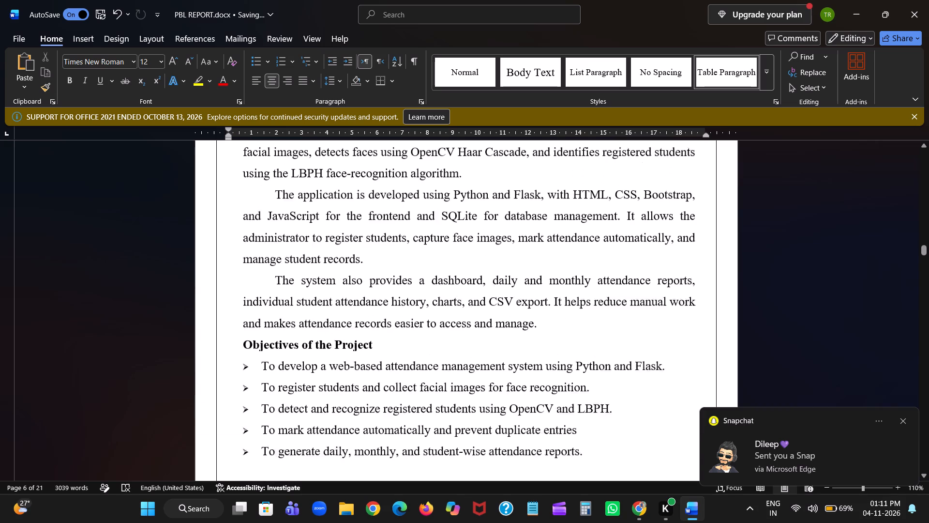
pyautogui.scroll(3, 547, 255)
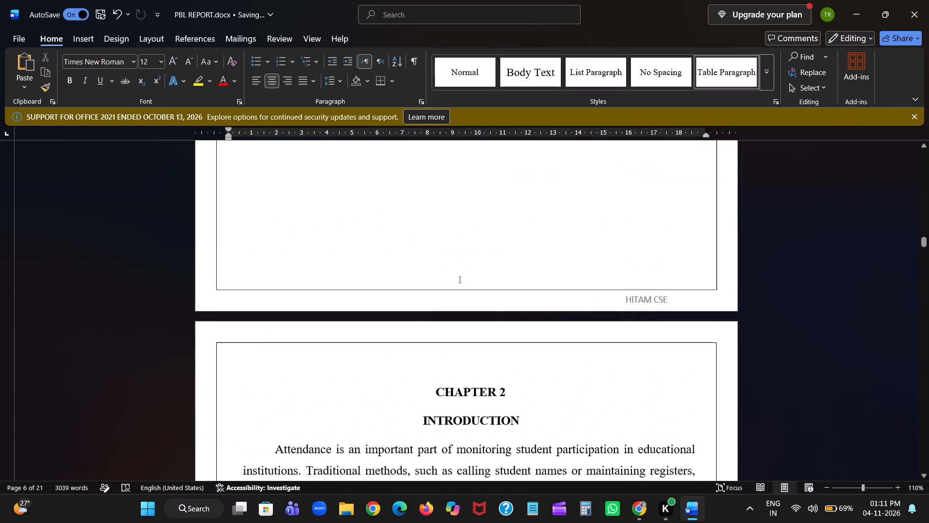
pyautogui.scroll(-2, 547, 255)
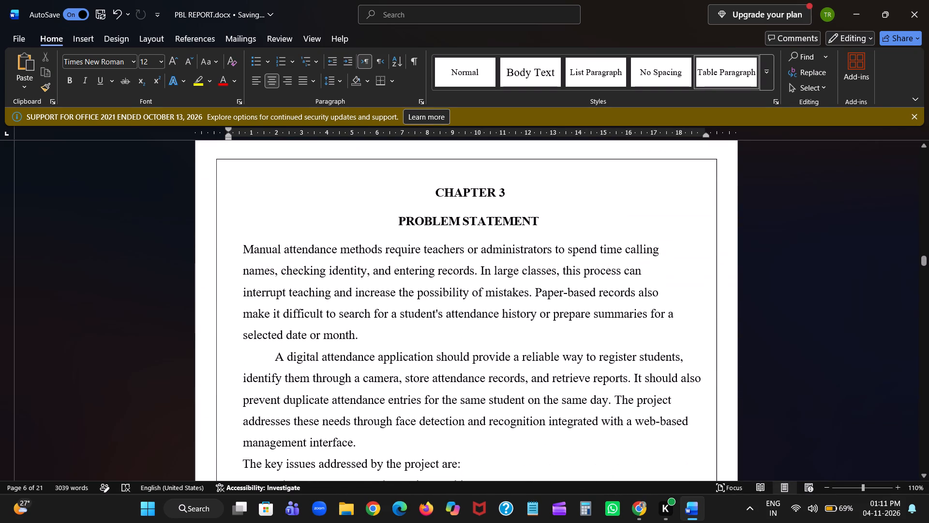
pyautogui.scroll(-1, 547, 255)
pyautogui.scroll(1, 547, 255)
pyautogui.scroll(-1, 547, 255)
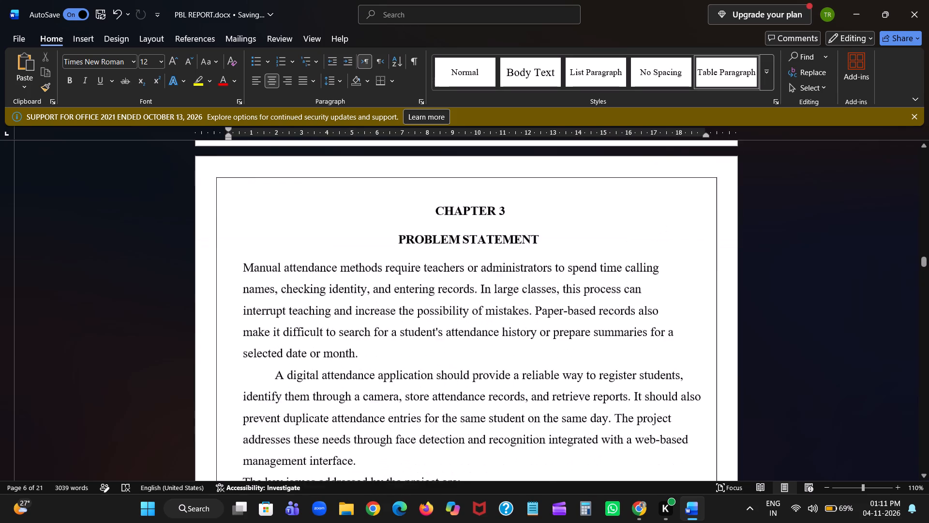
pyautogui.scroll(-3, 547, 255)
pyautogui.scroll(1, 547, 255)
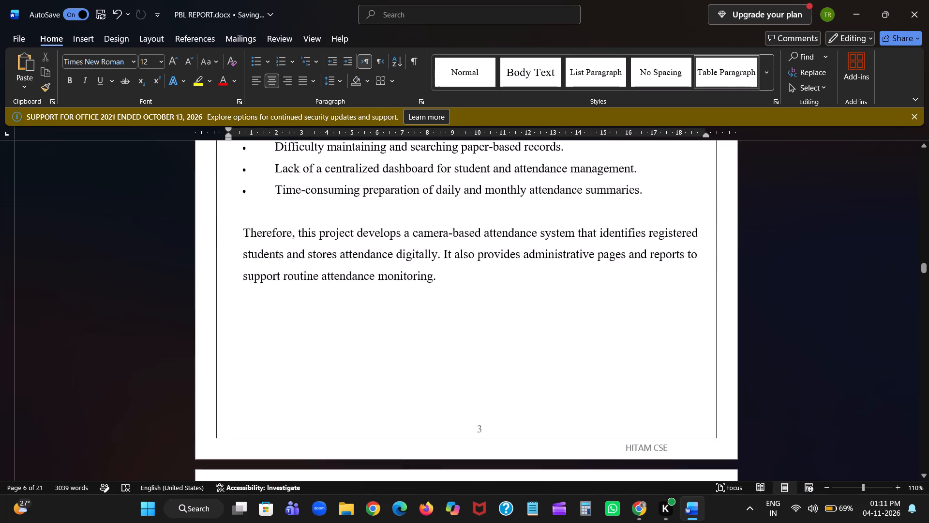
pyautogui.scroll(1, 547, 255)
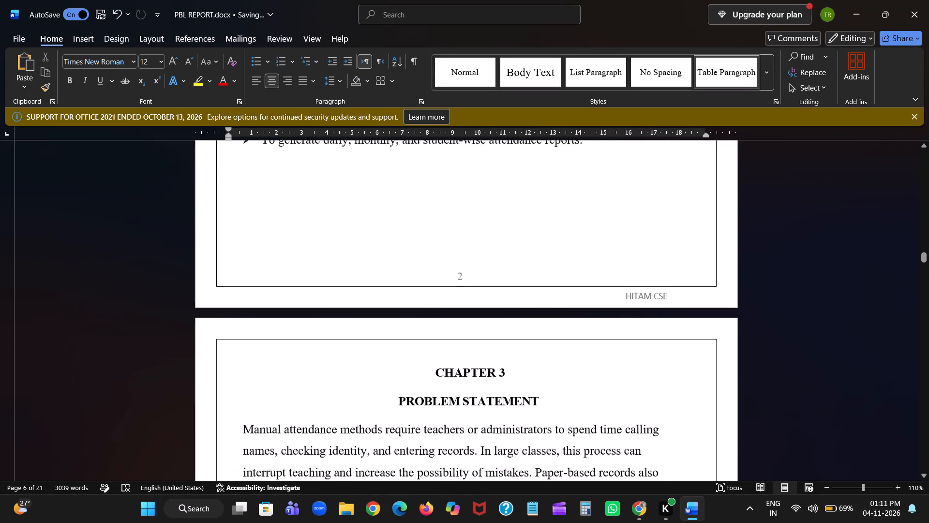
pyautogui.scroll(-2, 547, 255)
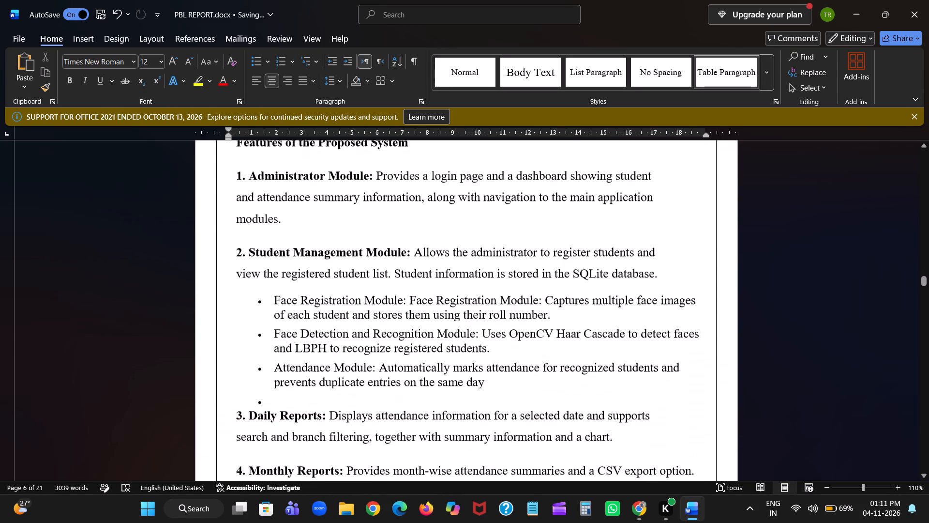
pyautogui.scroll(-1, 547, 255)
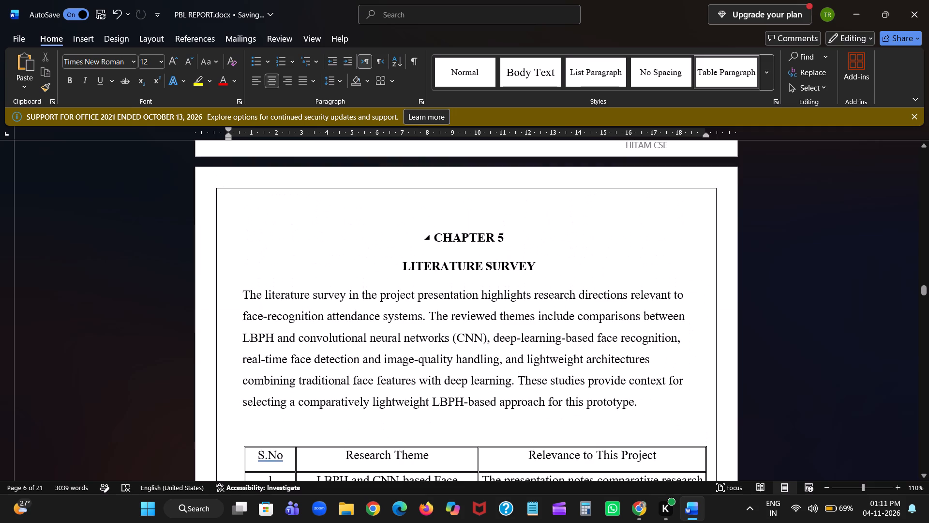
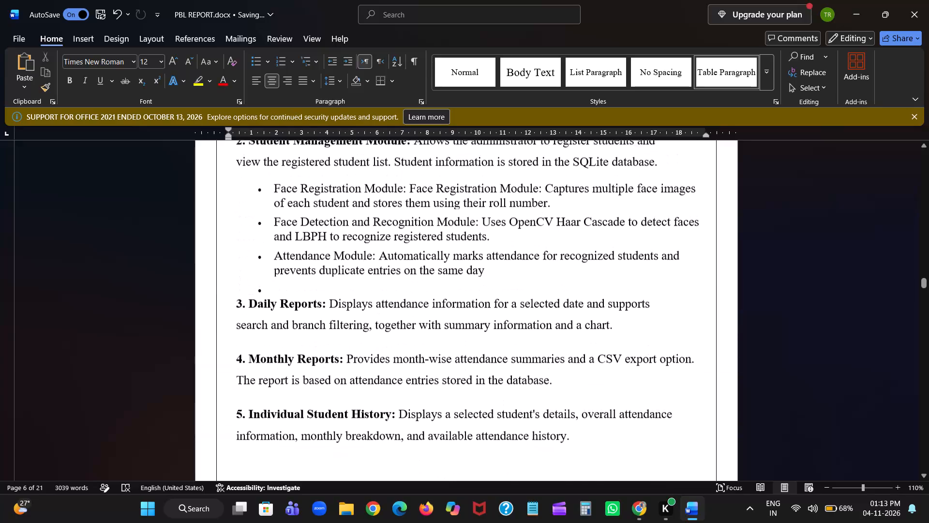
# Review the pages from Chapter 4, Proposed Solution, through Chapter 8, Reflection and Team Learning, checking headings, screenshots, text layout and page numbers.
pyautogui.scroll(1, 547, 255)
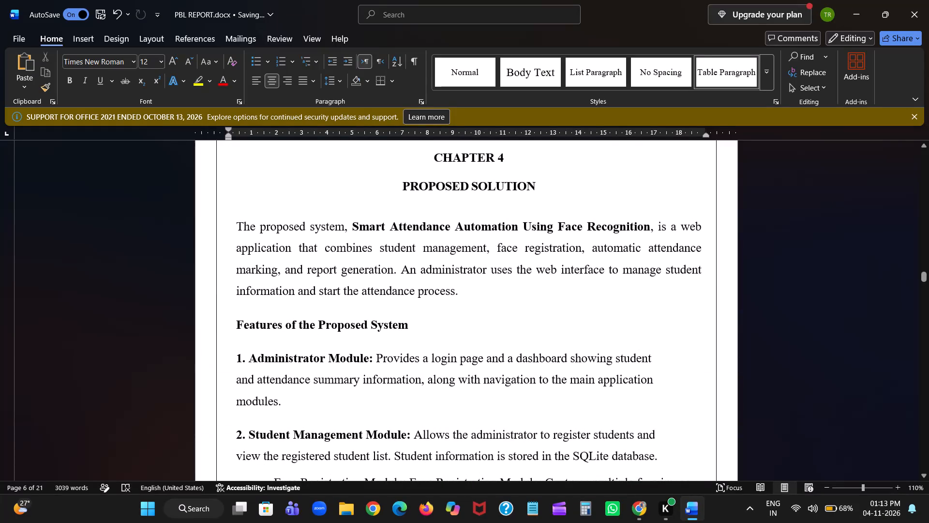
pyautogui.scroll(-3, 547, 255)
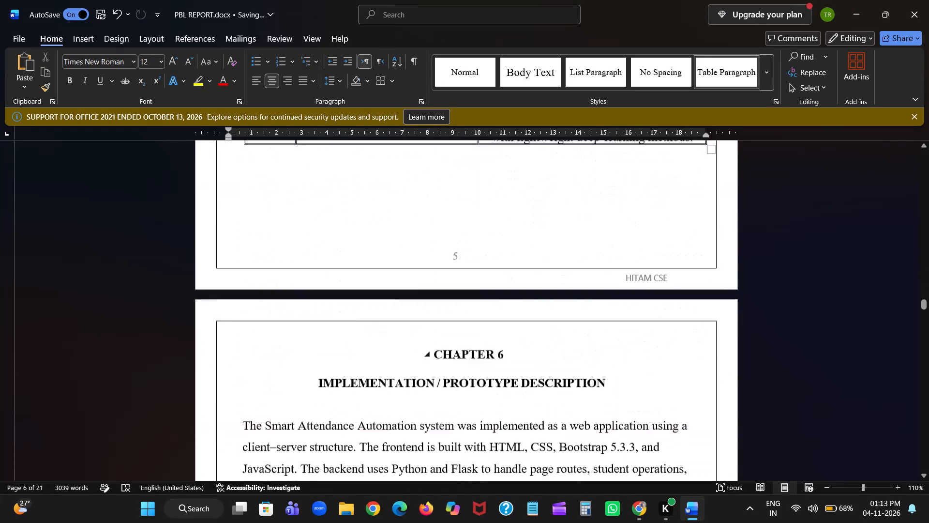
pyautogui.scroll(-3, 547, 255)
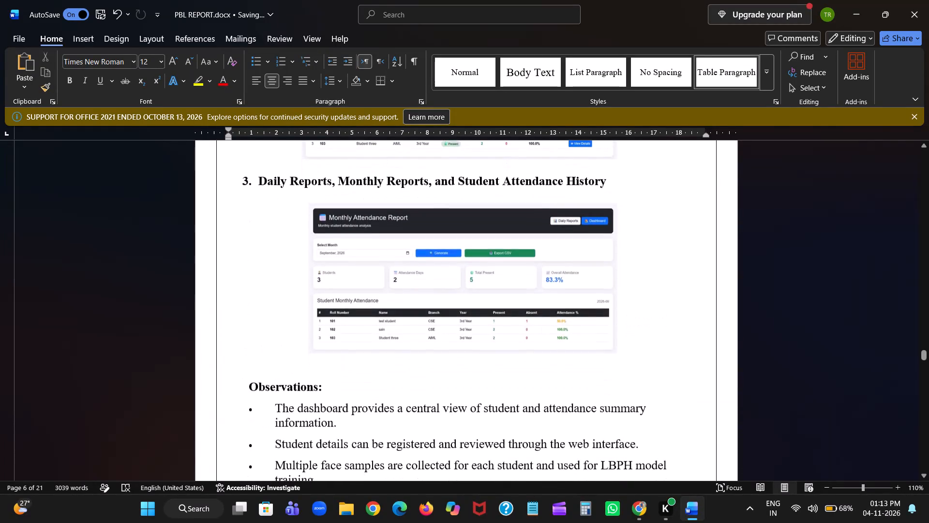
pyautogui.scroll(1, 547, 255)
pyautogui.scroll(-1, 547, 255)
pyautogui.scroll(1, 547, 255)
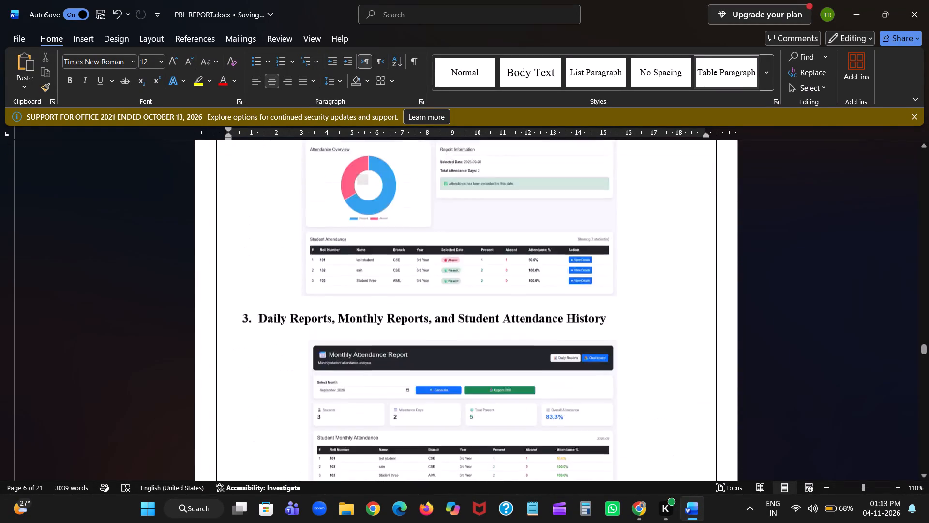
pyautogui.scroll(3, 547, 255)
pyautogui.scroll(-2, 547, 255)
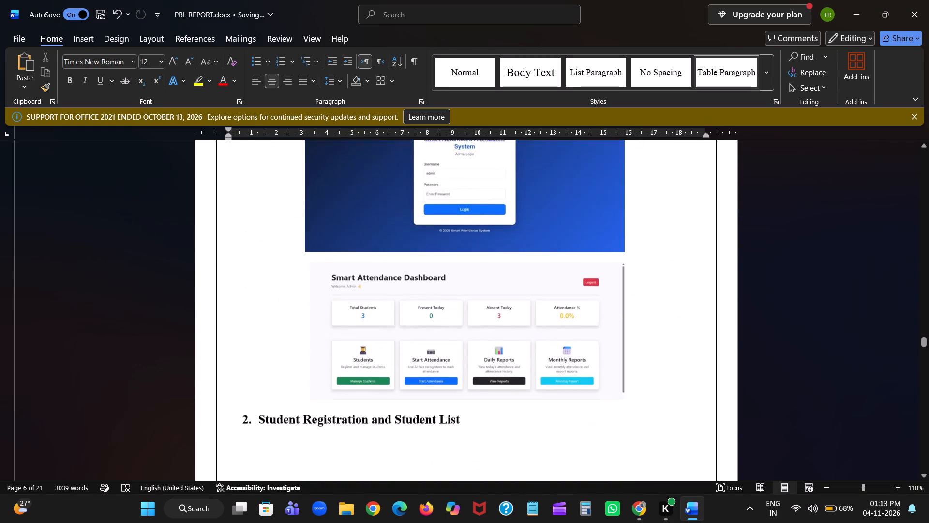
pyautogui.scroll(-3, 547, 255)
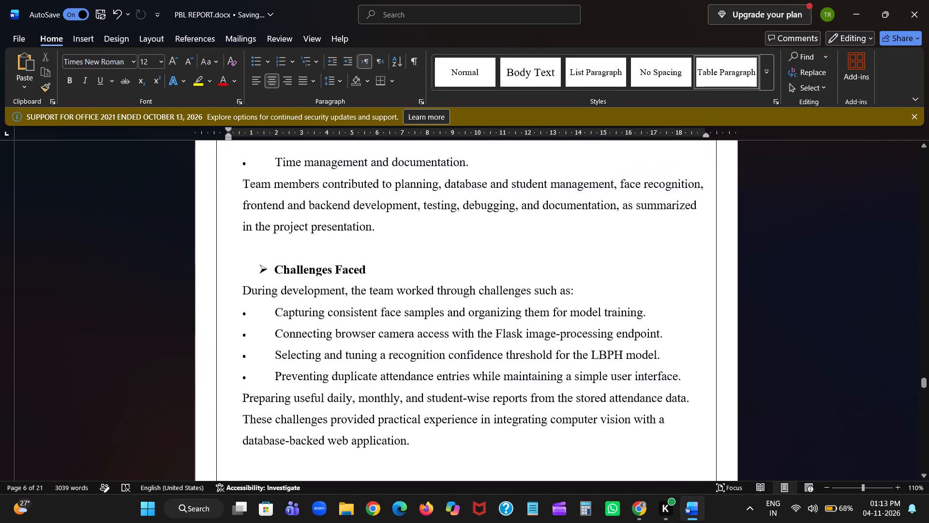
pyautogui.scroll(2, 547, 255)
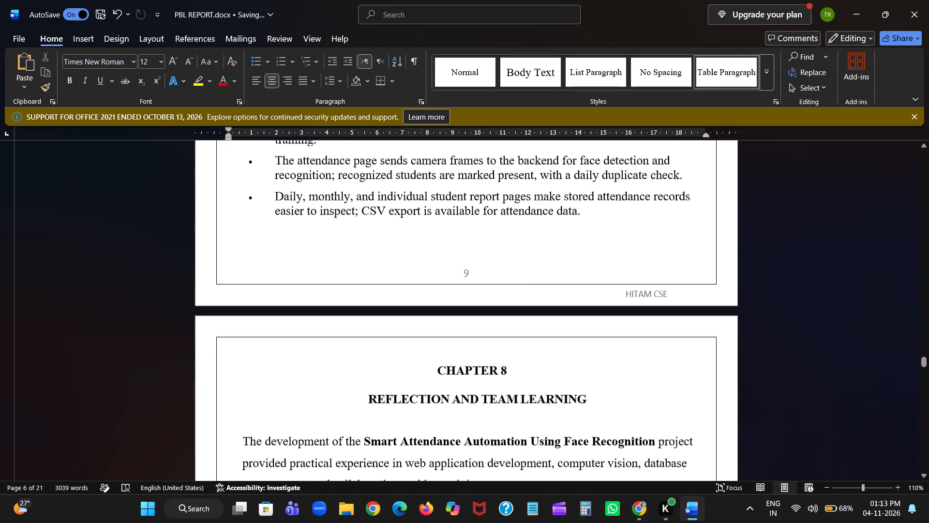
pyautogui.scroll(2, 547, 255)
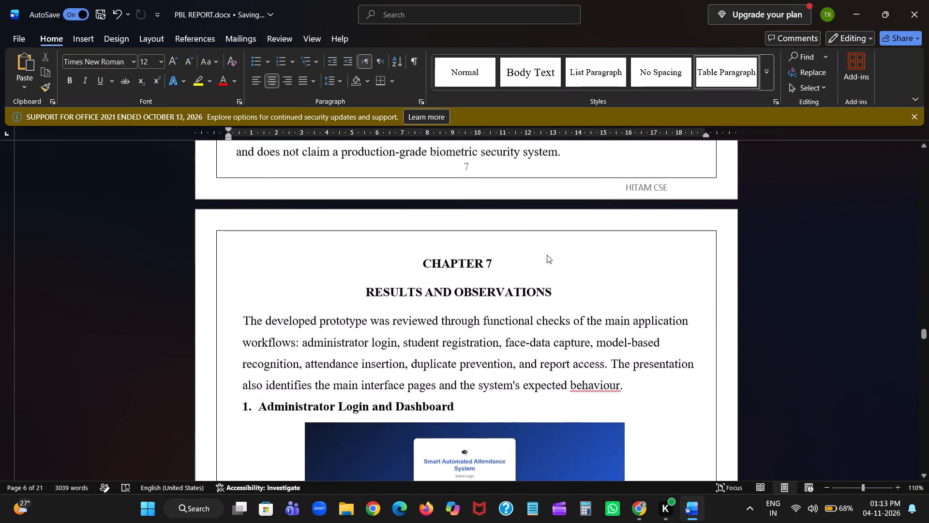
pyautogui.scroll(2, 547, 255)
pyautogui.scroll(-2, 547, 255)
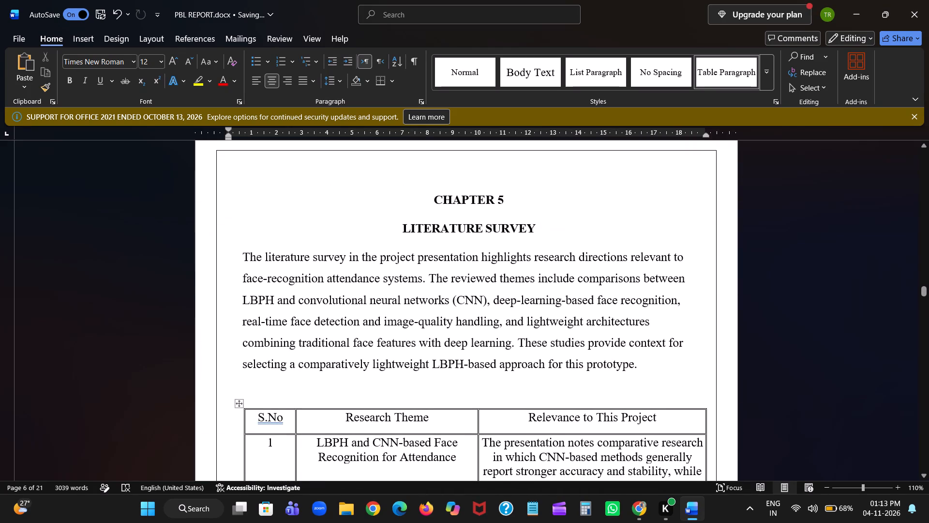
pyautogui.scroll(-1, 547, 255)
# Save the PBL report.
pyautogui.hotkey('ctrl', 's')
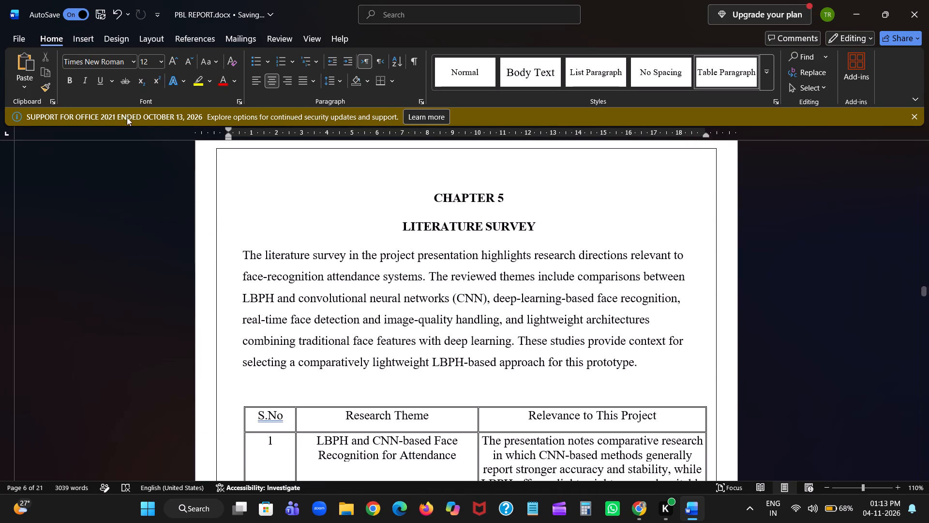